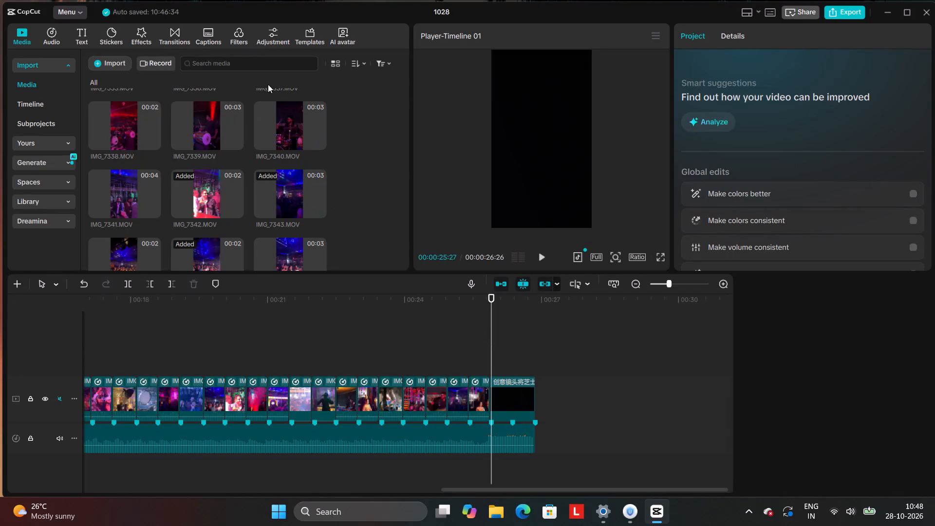
Add the Blurry Shine transition from the Hits category at the cut after the black clip, about 6.4 s, accepting duplicate frames.
left_click_drag(493, 331, 17, 441)
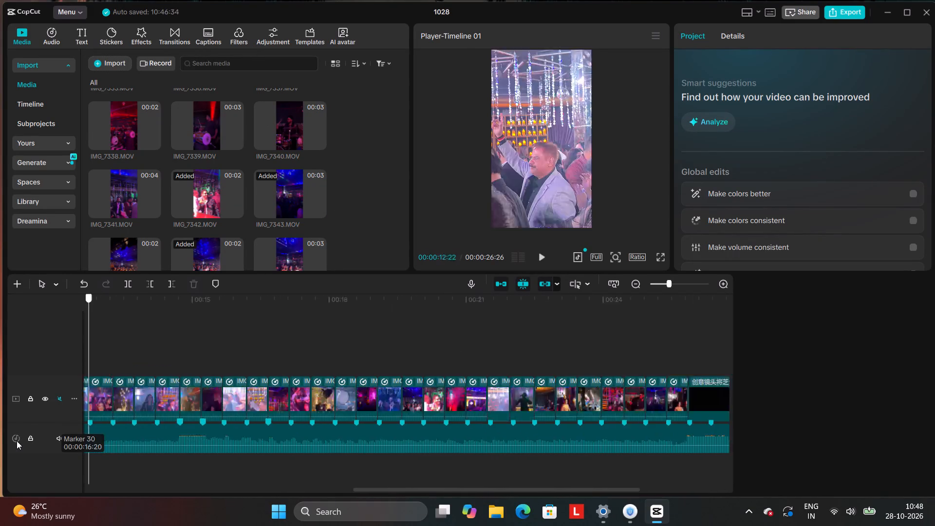
left_click_drag(17, 441, 446, 431)
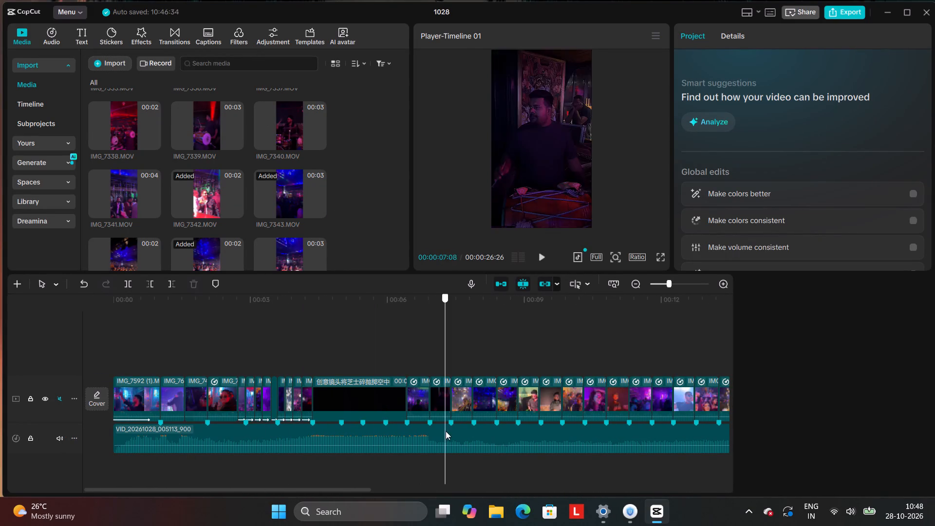
left_click_drag(446, 431, 407, 464)
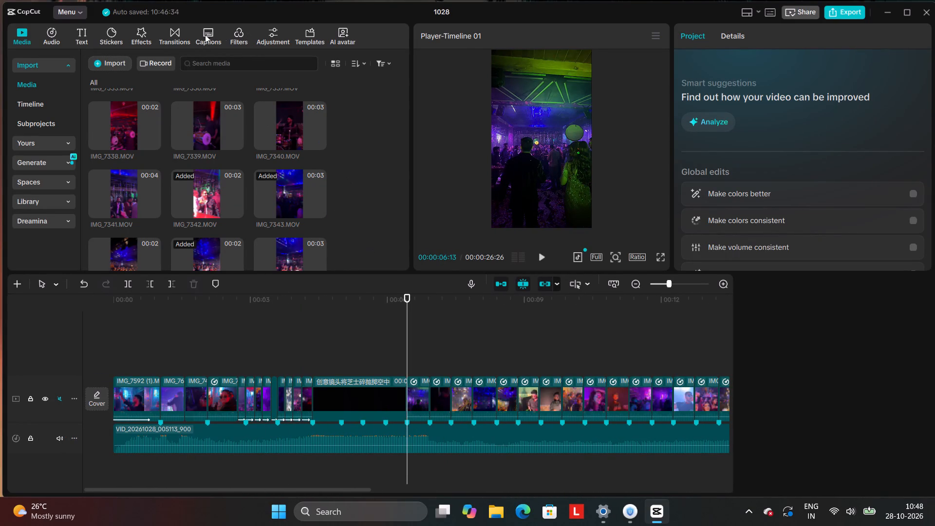
left_click(171, 39)
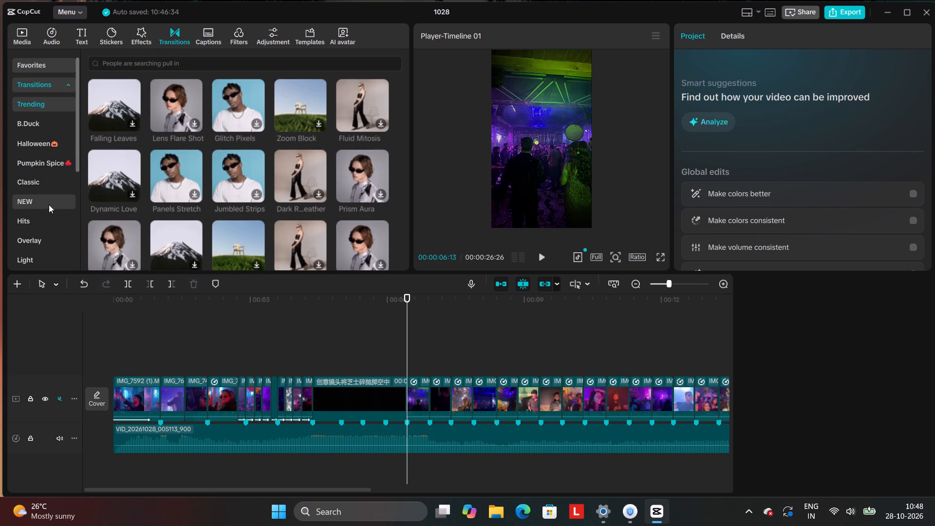
left_click(46, 217)
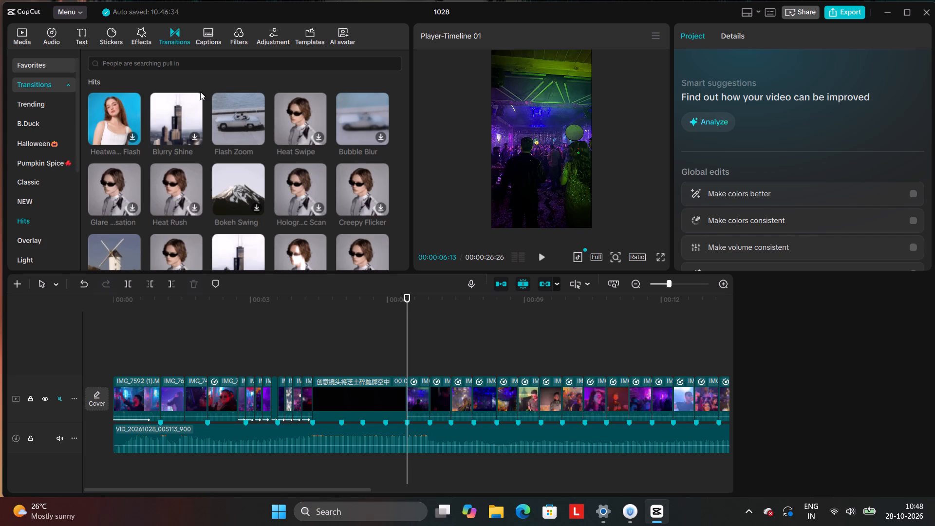
left_click(178, 115)
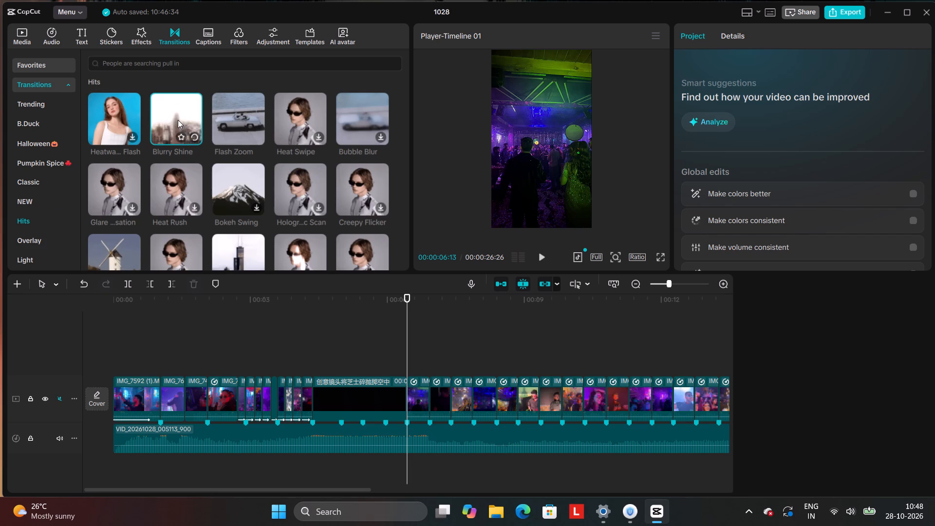
left_click_drag(178, 120, 379, 378)
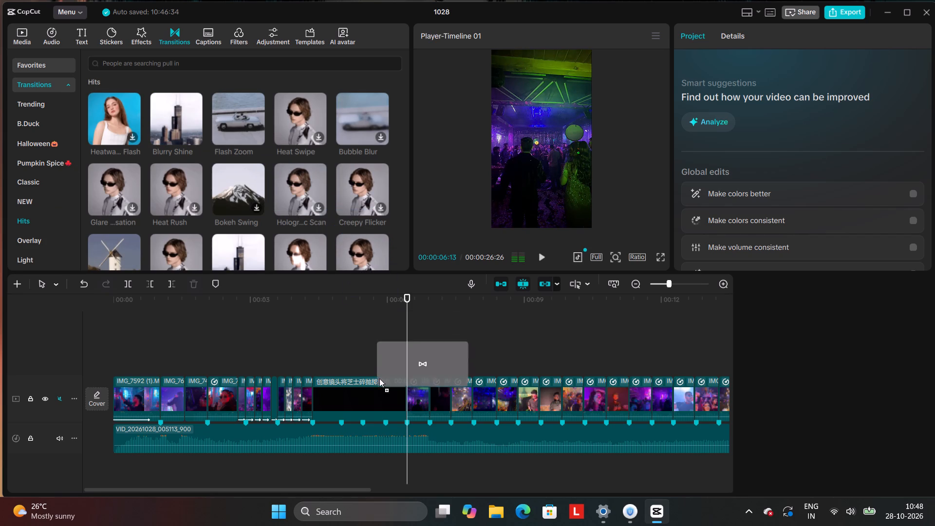
left_click_drag(379, 378, 381, 404)
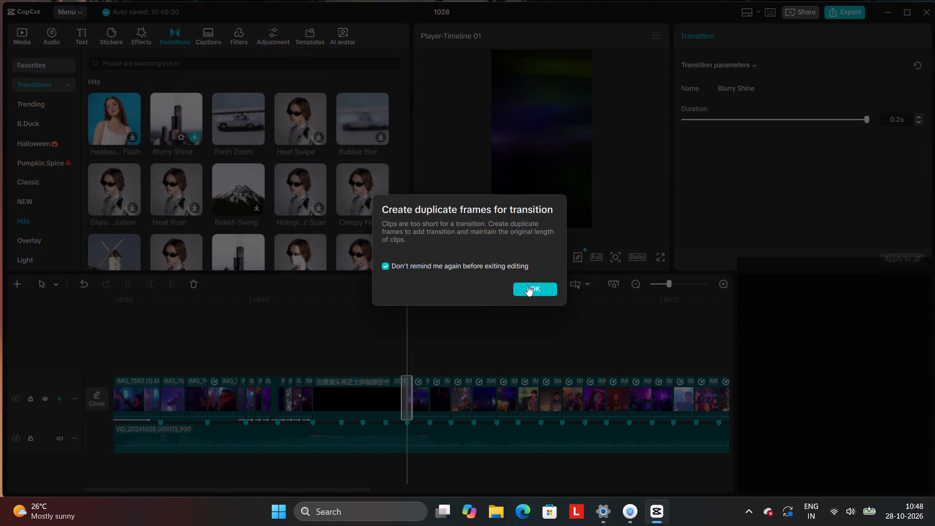
left_click(529, 285)
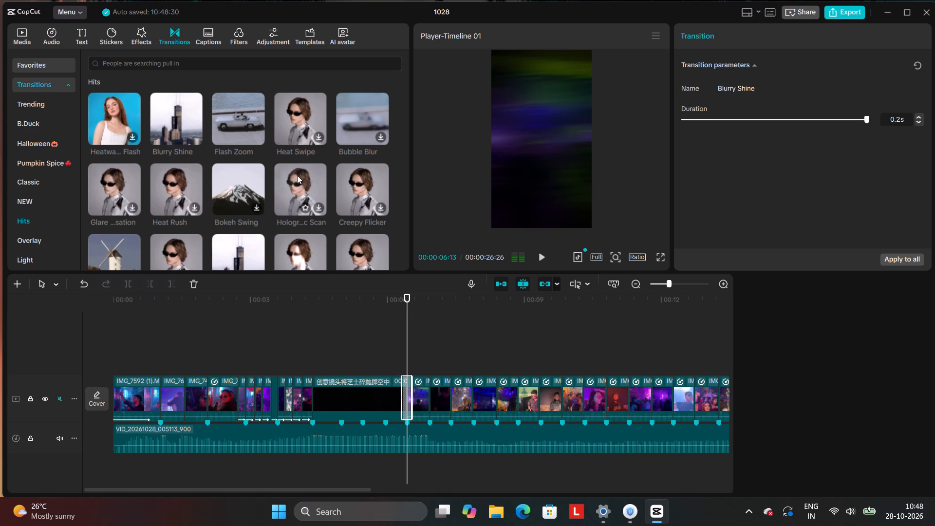
Add the Heat Swipe transition at the clip cut at about 8.4 s.
left_click(298, 125)
left_click_drag(298, 116, 315, 135)
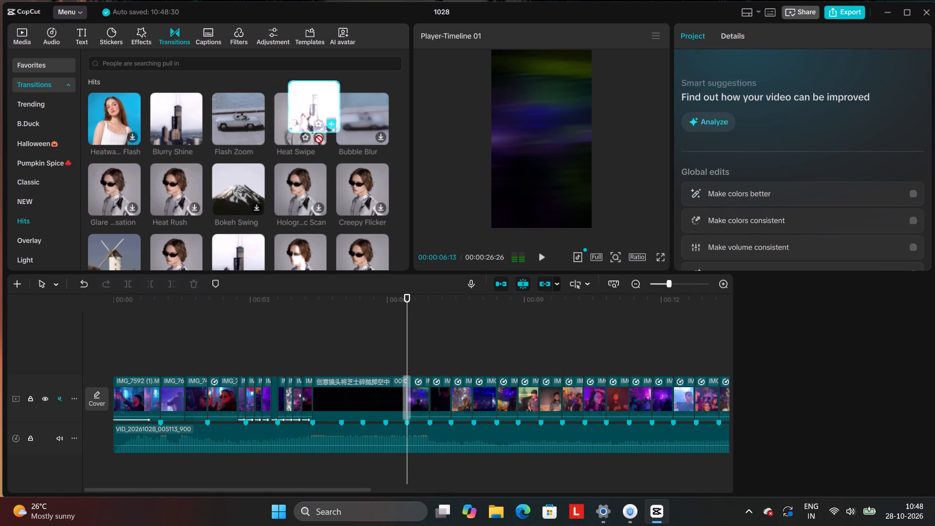
left_click_drag(315, 135, 507, 398)
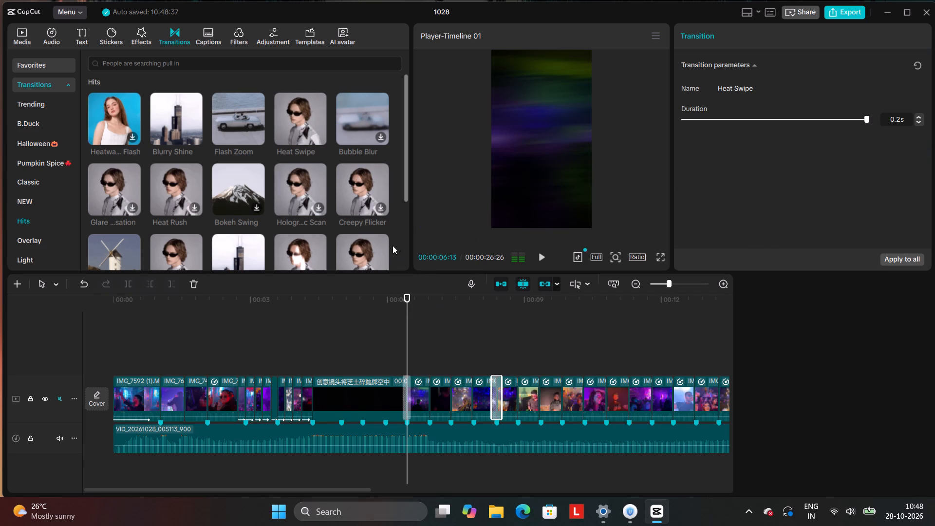
Add the Creepy Flicker transition at the clip cut at about 11.8 s.
left_click(363, 205)
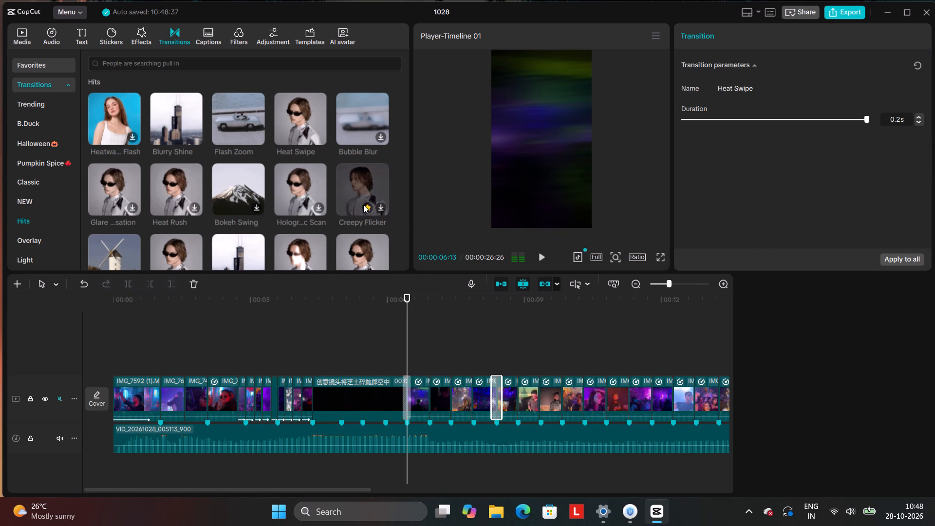
left_click_drag(351, 186, 649, 403)
Add the Glare Sensation transition at the clip cut at about 14.7 s.
left_click(550, 331)
left_click_drag(550, 330, 709, 329)
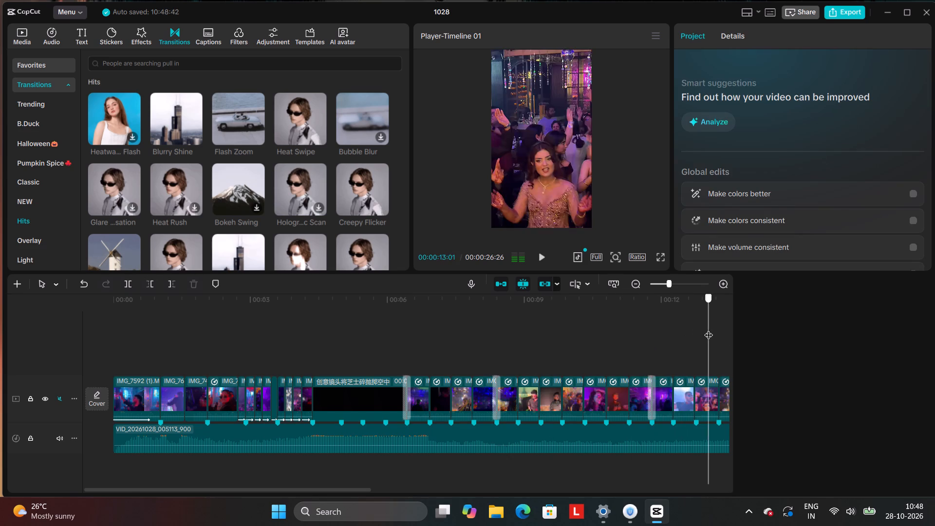
left_click_drag(709, 329, 641, 362)
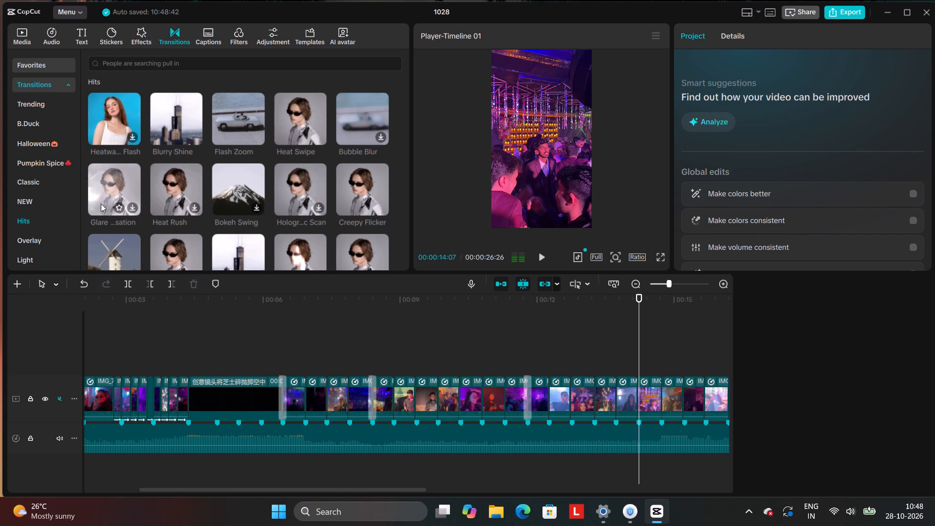
left_click_drag(101, 191, 617, 400)
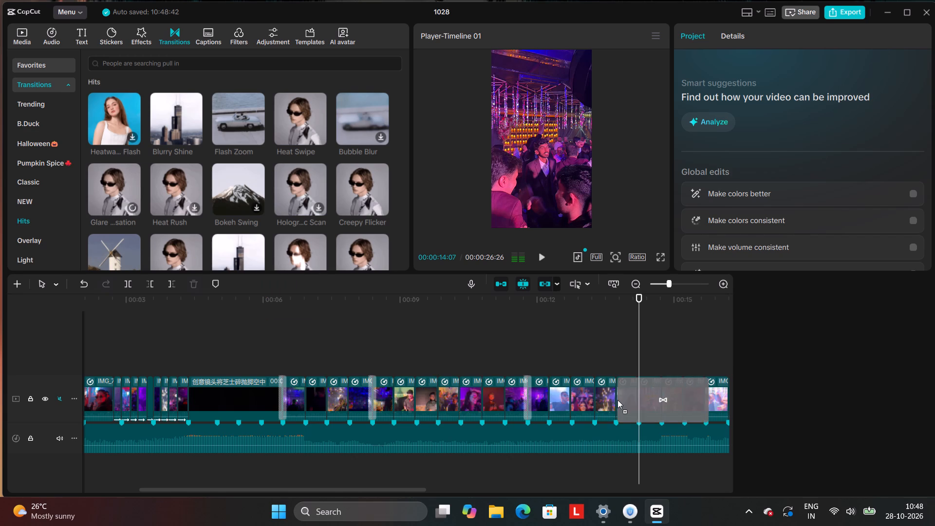
left_click_drag(617, 400, 667, 406)
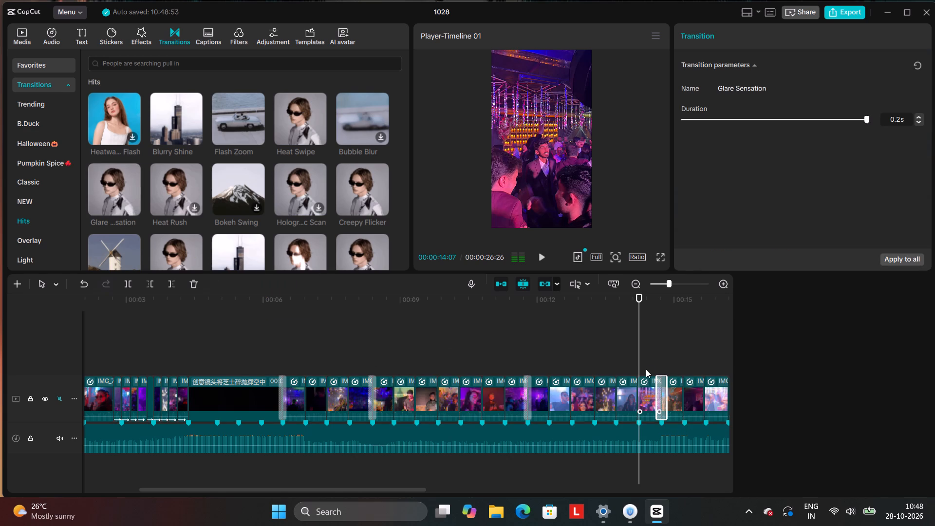
Add the Holographic Scan transition at the clip cut at about 18.1 s.
left_click(636, 344)
left_click_drag(639, 342, 628, 380)
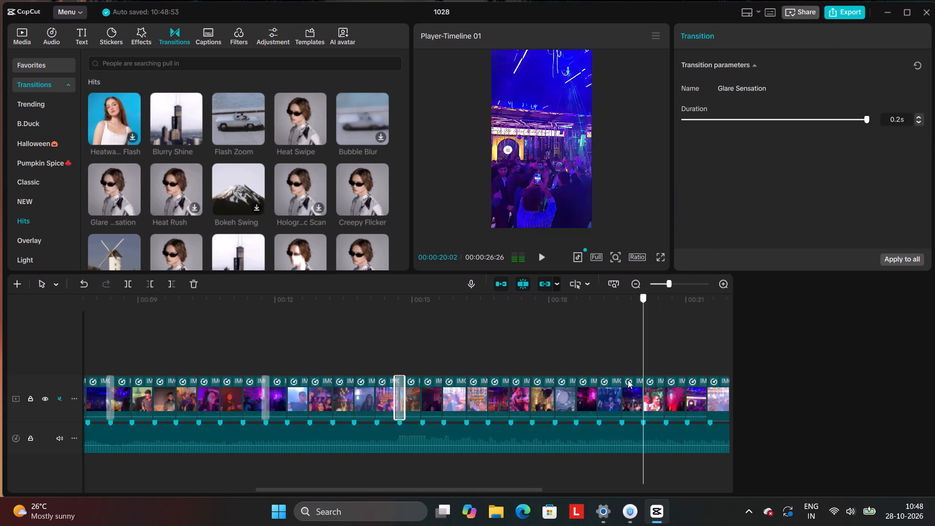
left_click_drag(628, 380, 592, 386)
left_click(289, 196)
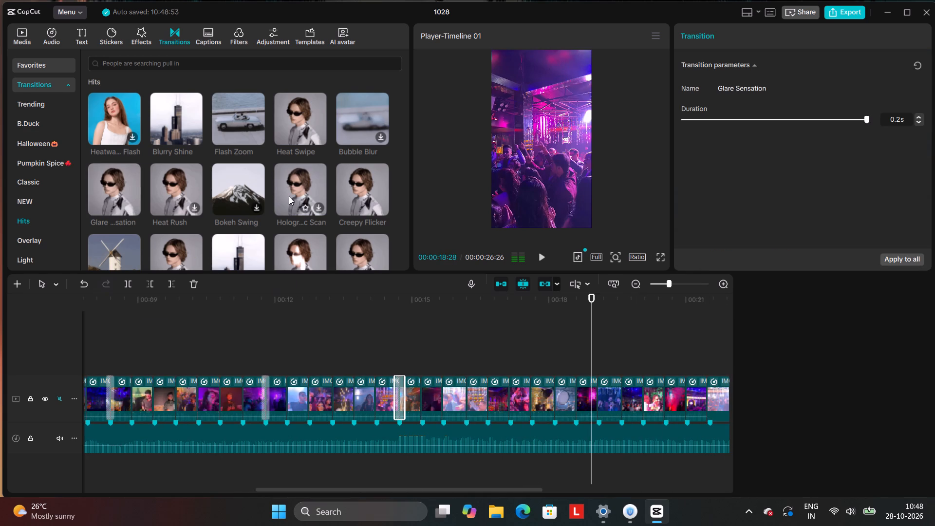
left_click_drag(297, 195, 403, 257)
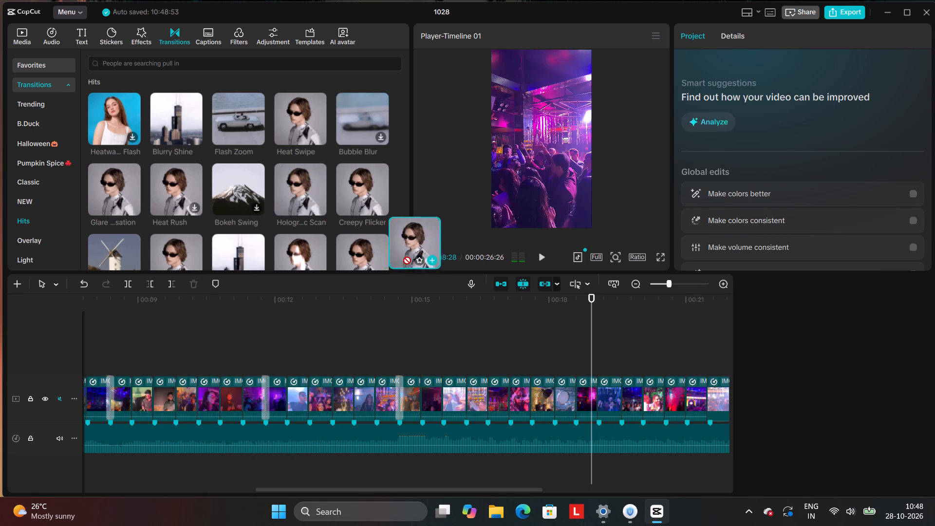
left_click_drag(403, 257, 560, 392)
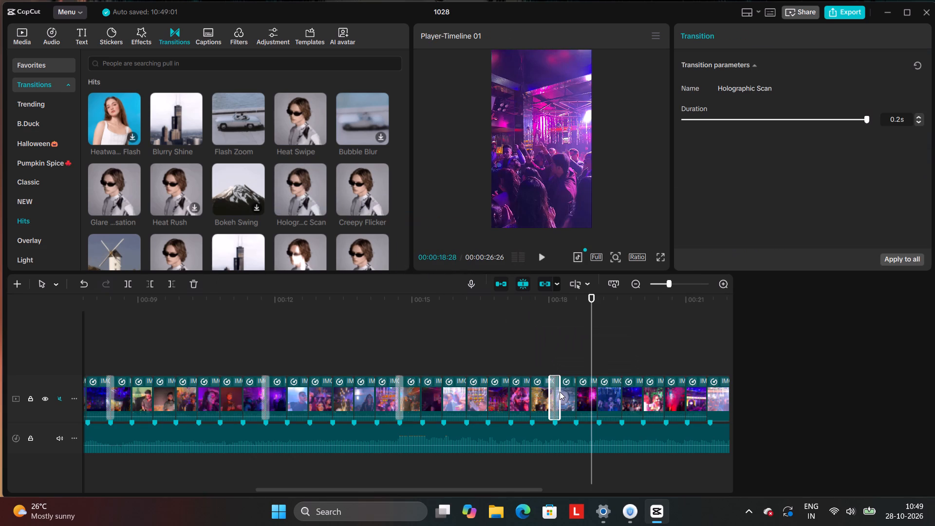
Preview the Fake Zoom and Stretch Left transitions in the Hits category.
left_click_drag(684, 355, 693, 356)
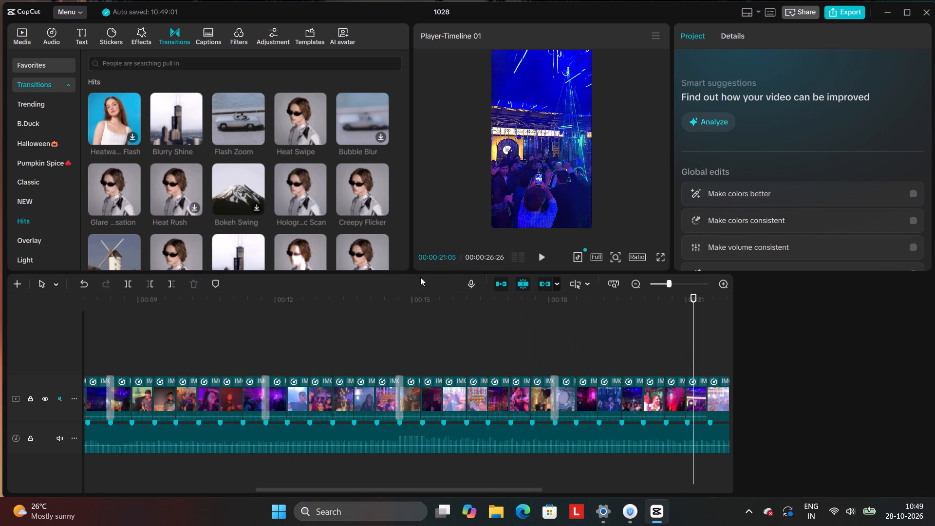
scroll(336, 227, "down", 4)
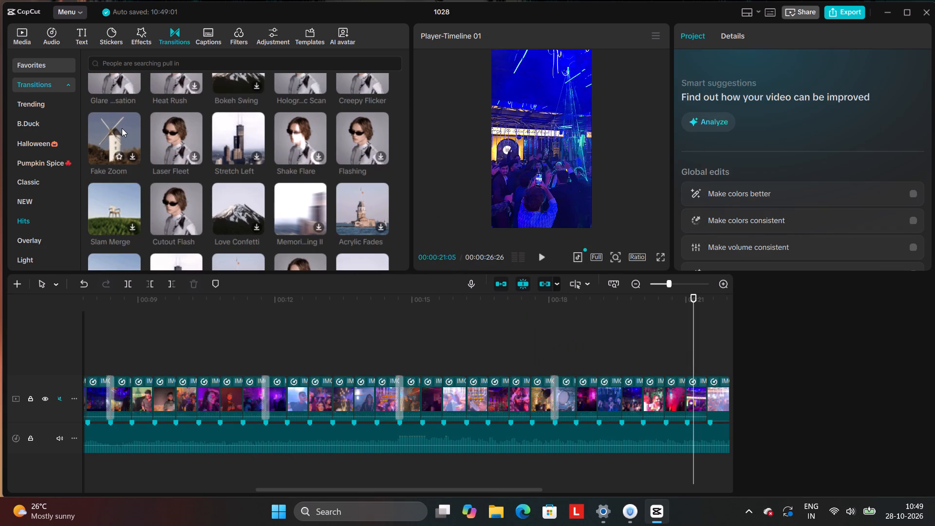
left_click(122, 128)
left_click_drag(122, 128, 498, 256)
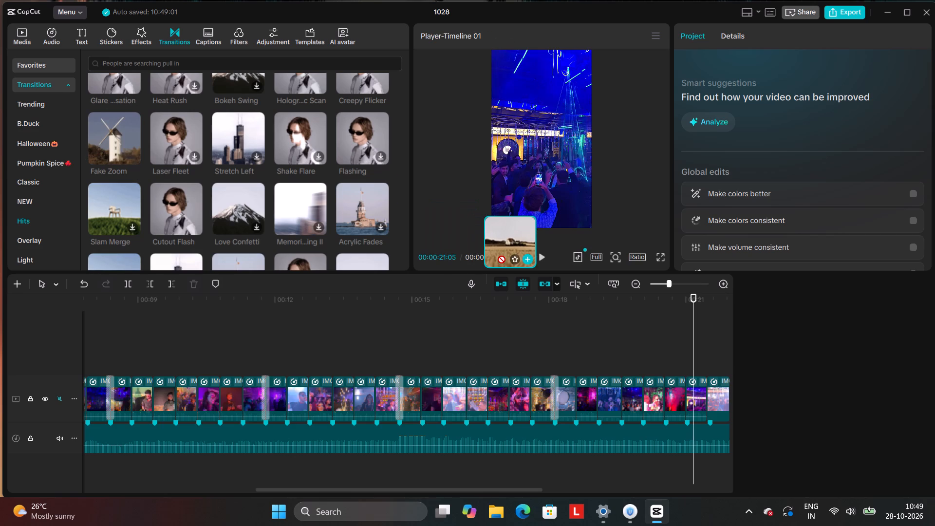
left_click_drag(498, 256, 115, 155)
left_click(116, 138)
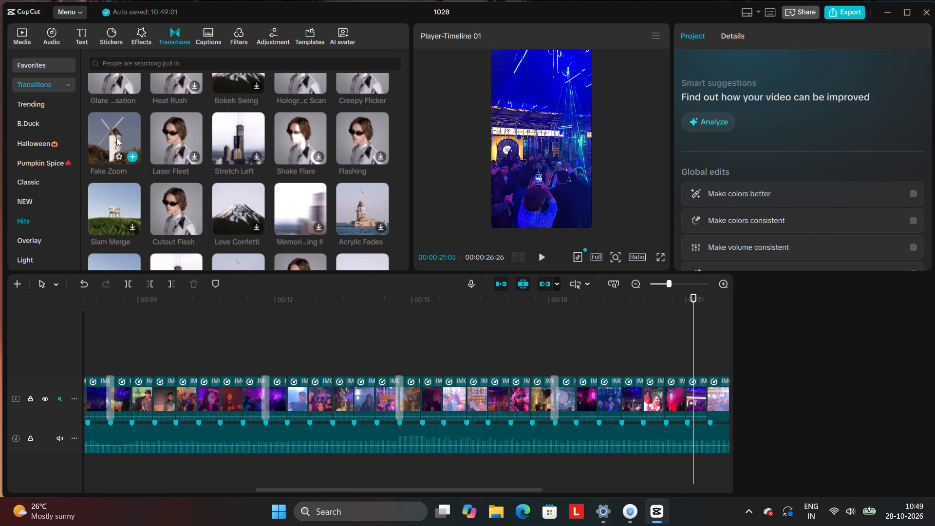
left_click(217, 137)
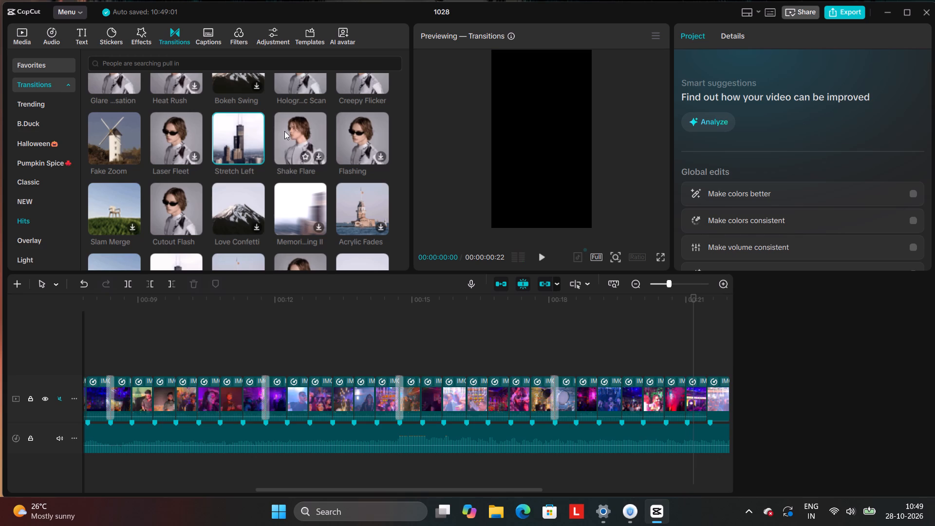
Add the Cutout Flash transition at the clip cut at about 20.1 s.
scroll(166, 133, "down", 1)
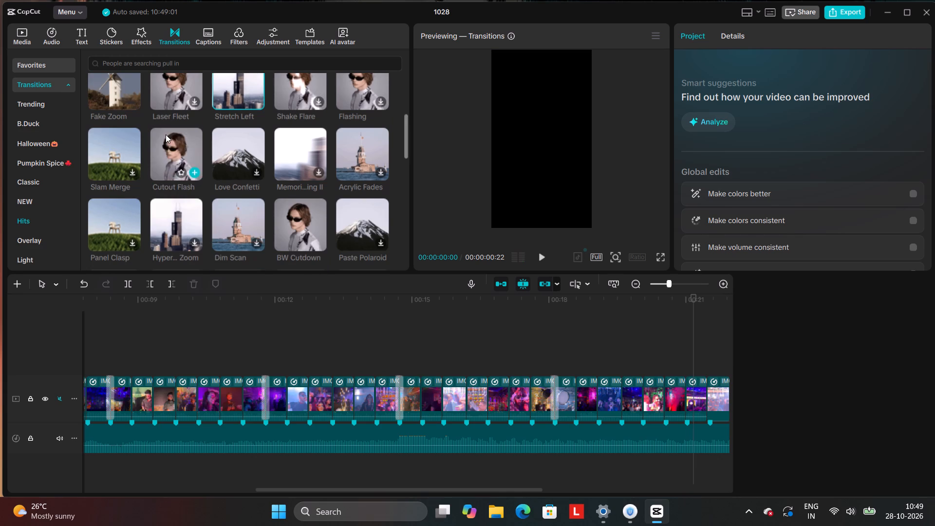
left_click_drag(189, 142, 645, 361)
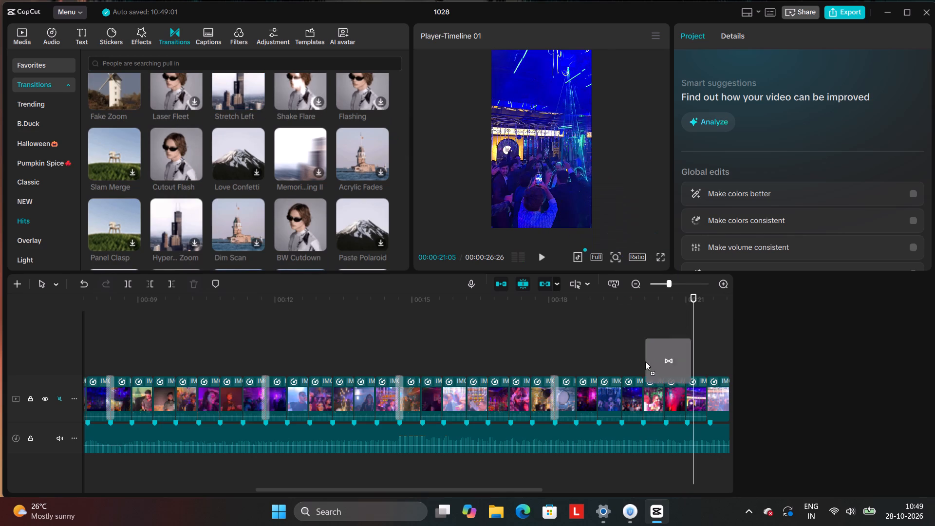
left_click_drag(645, 361, 647, 396)
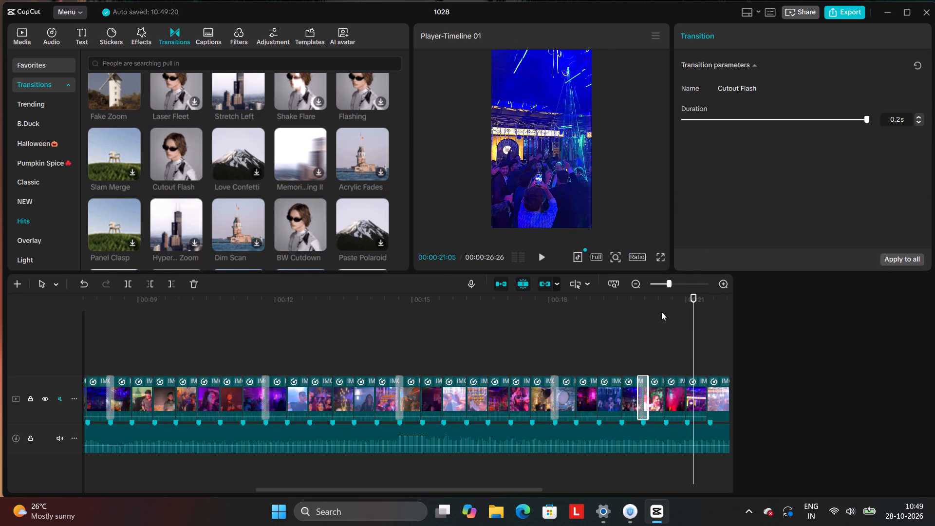
Add the Thermal Flash transition from the Hits category at the clip cut at about 24 s.
left_click_drag(688, 301, 752, 304)
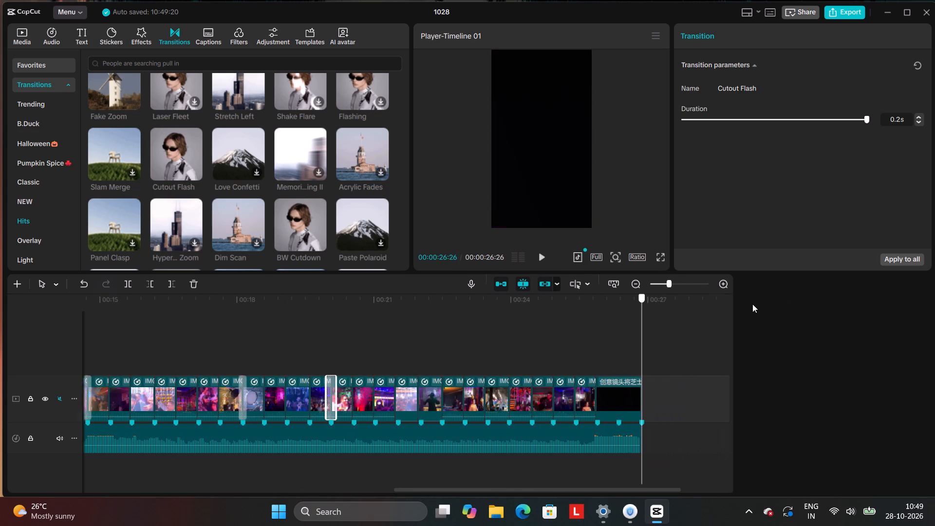
left_click_drag(752, 304, 513, 370)
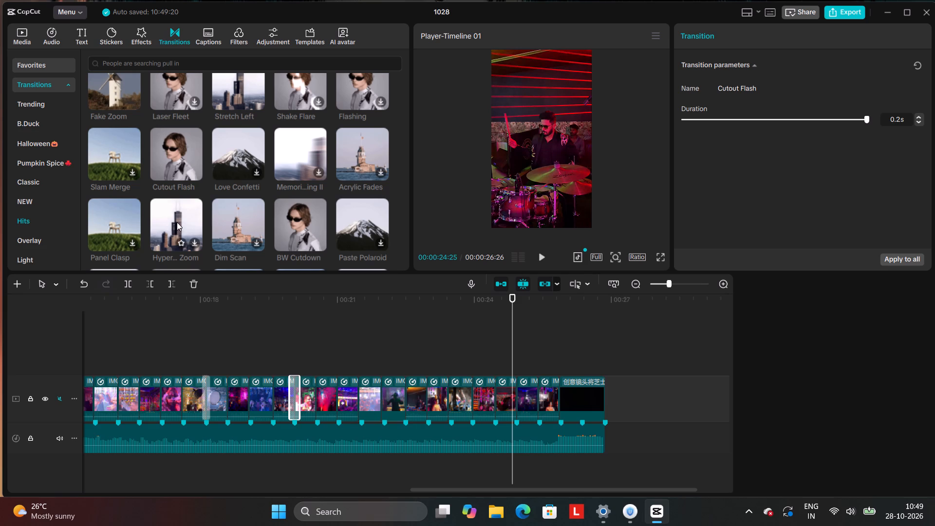
scroll(177, 222, "down", 3)
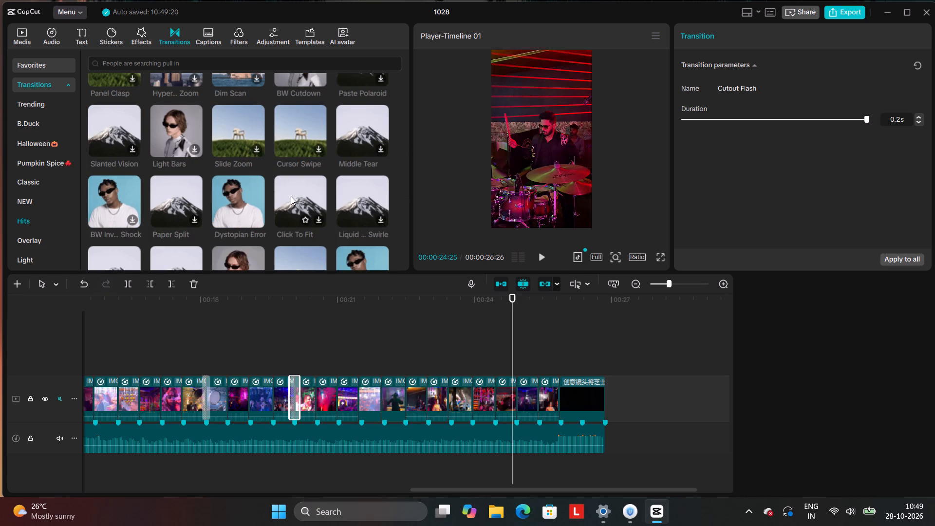
scroll(227, 162, "down", 2)
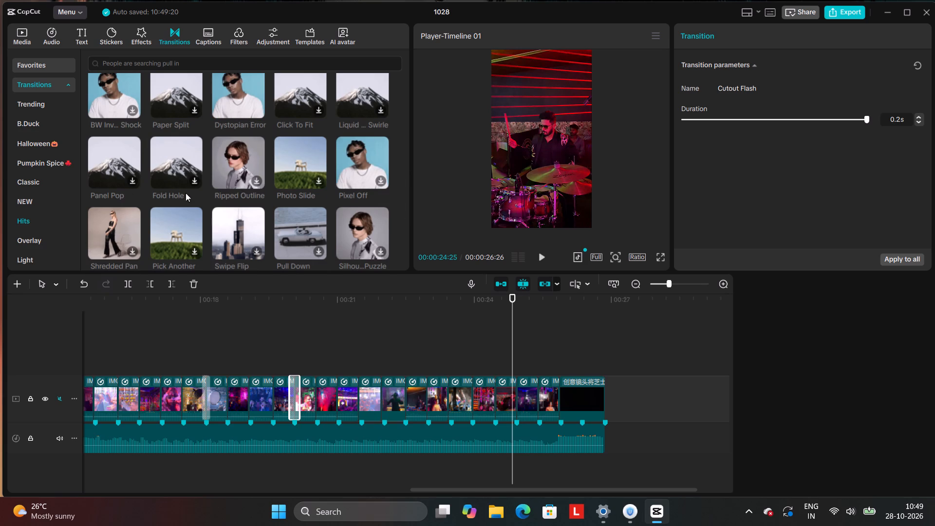
scroll(196, 188, "down", 1)
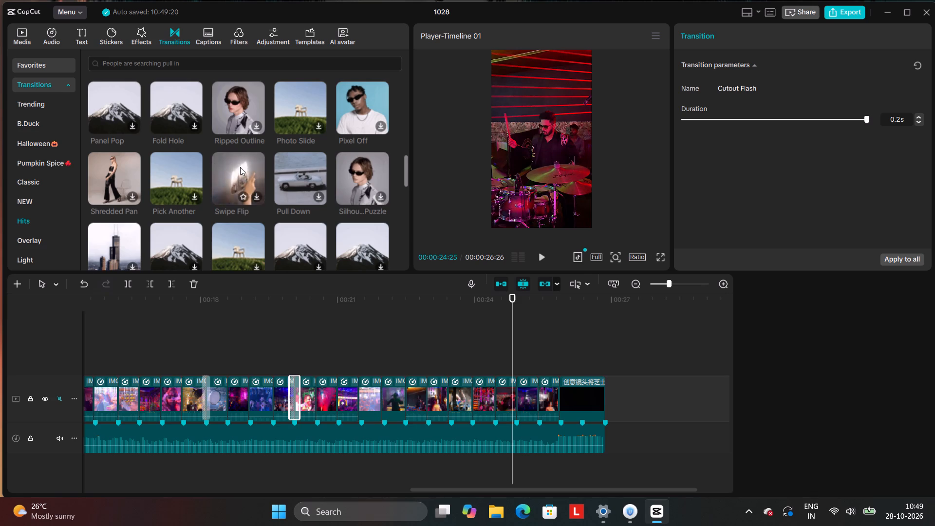
scroll(246, 169, "down", 2)
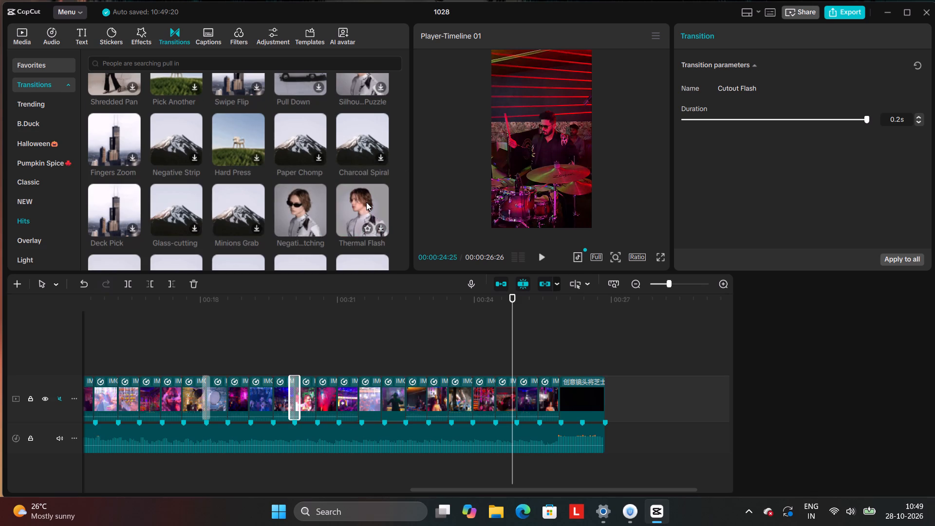
left_click_drag(366, 202, 461, 392)
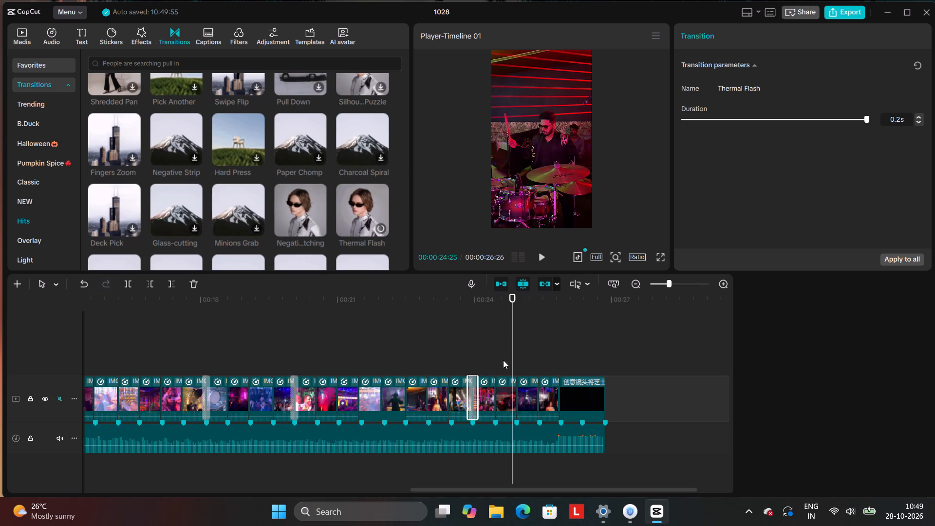
Add the Flash Blast transition from the NEW category at the clip cut at about 1.6 s.
left_click_drag(514, 341, 27, 469)
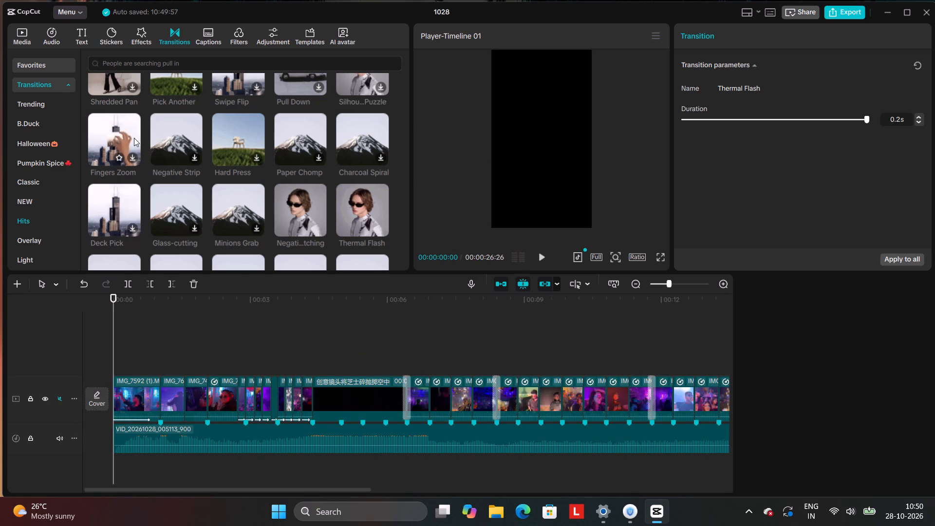
scroll(145, 205, "down", 3)
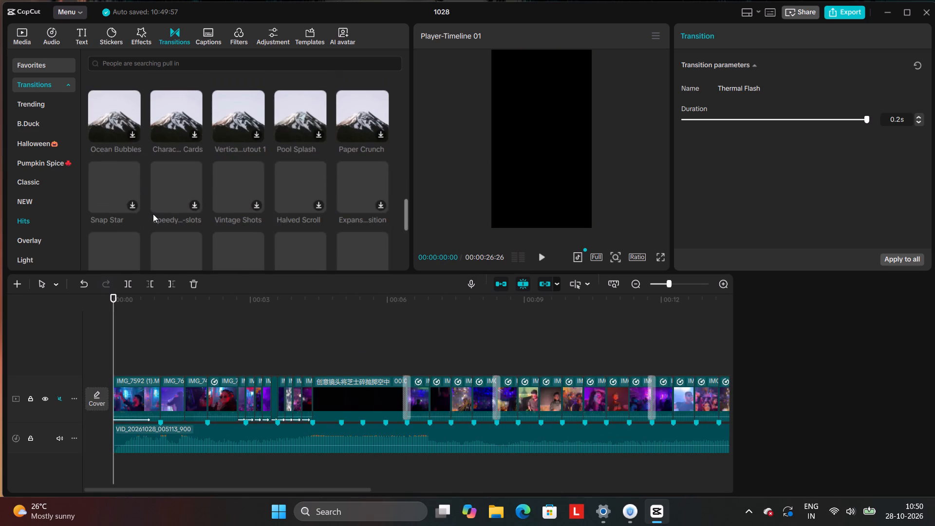
scroll(154, 218, "down", 1)
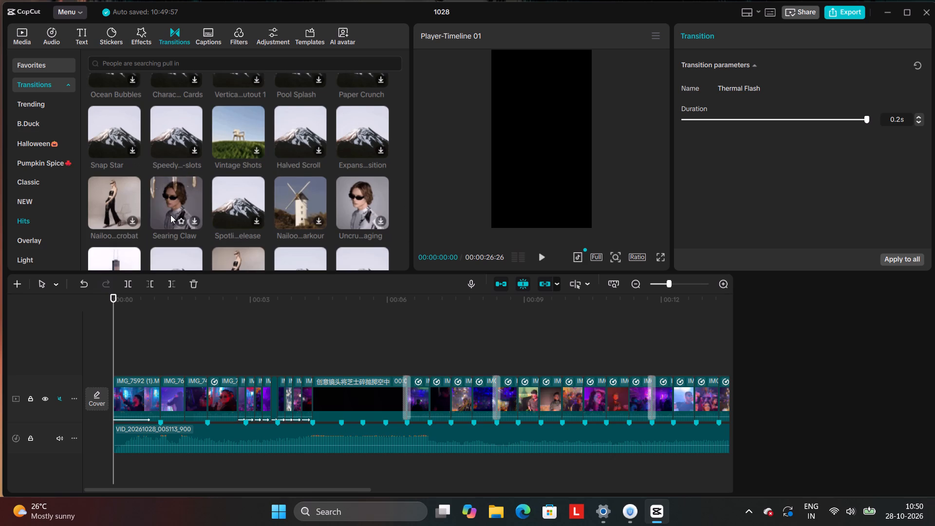
scroll(358, 189, "up", 20)
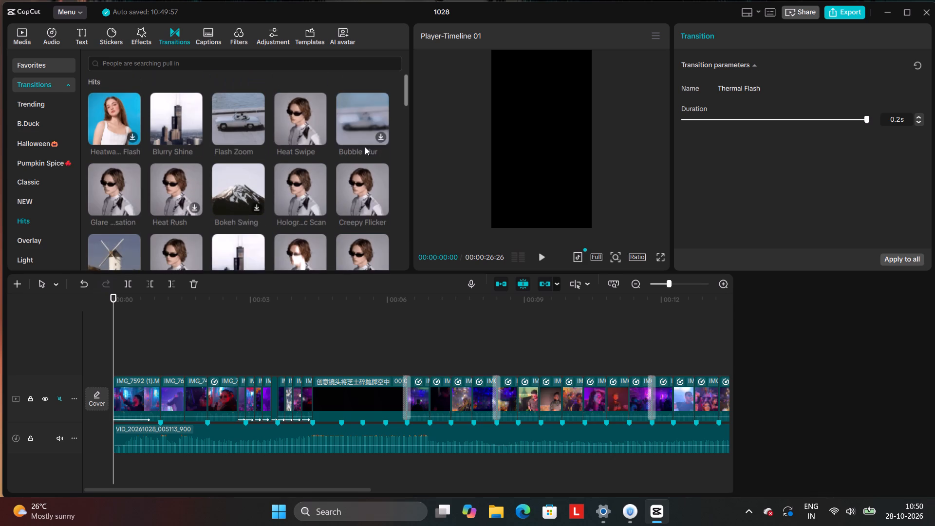
scroll(365, 147, "up", 19)
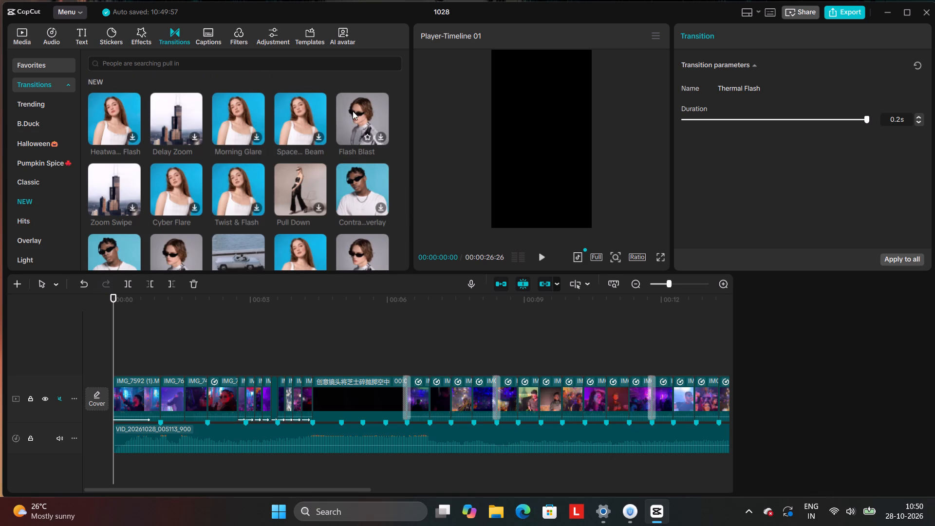
left_click_drag(355, 111, 157, 385)
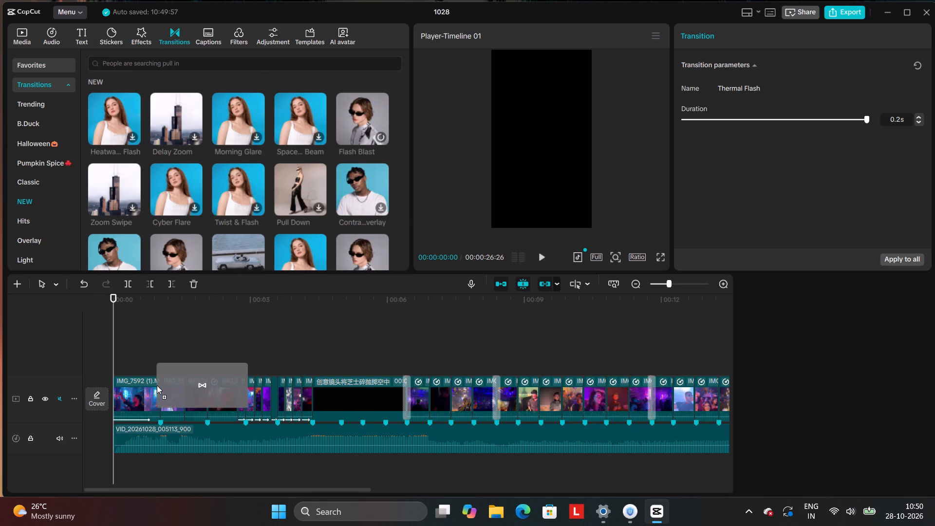
left_click_drag(157, 385, 175, 385)
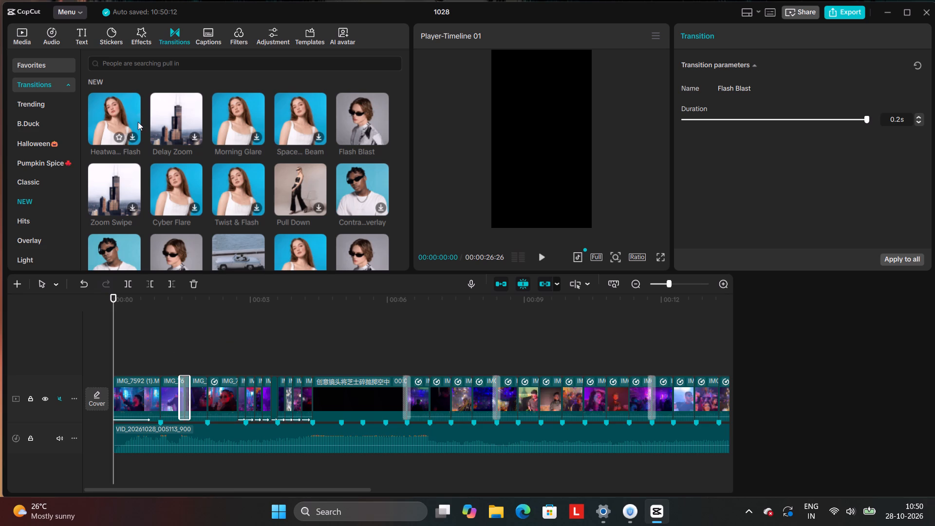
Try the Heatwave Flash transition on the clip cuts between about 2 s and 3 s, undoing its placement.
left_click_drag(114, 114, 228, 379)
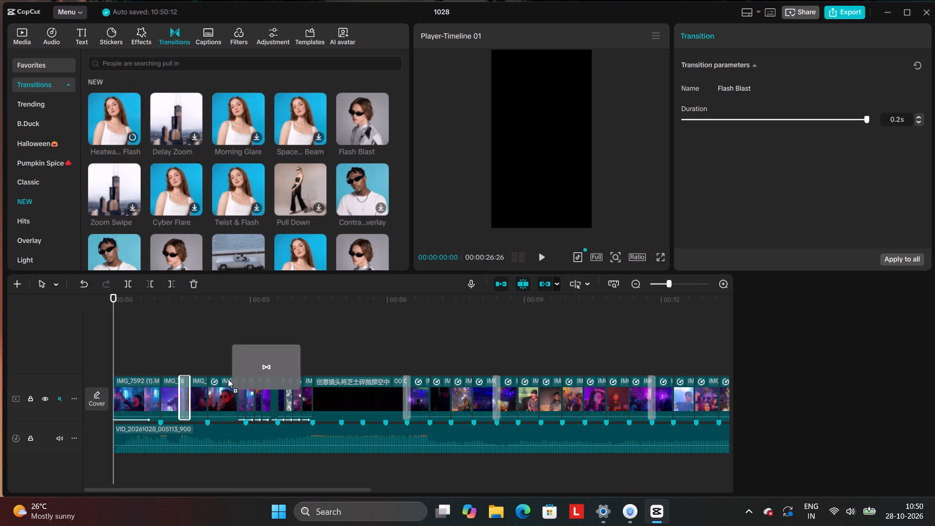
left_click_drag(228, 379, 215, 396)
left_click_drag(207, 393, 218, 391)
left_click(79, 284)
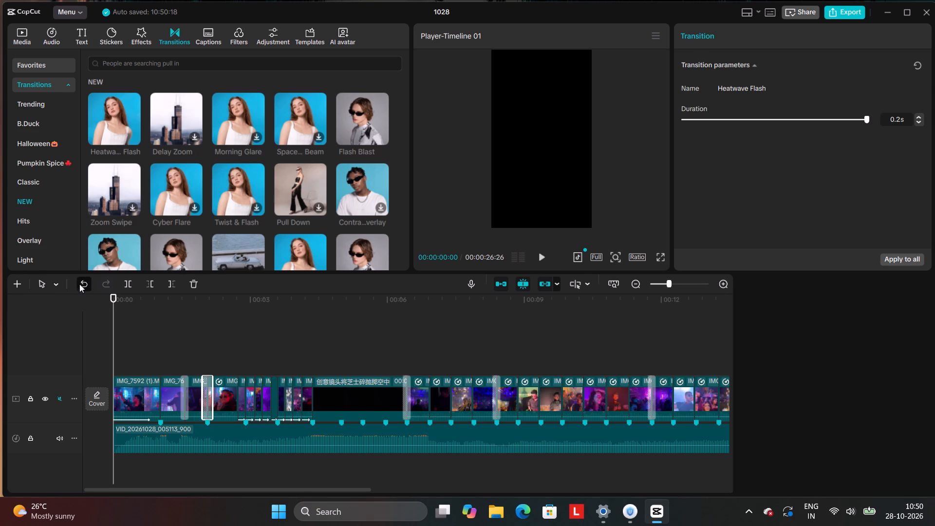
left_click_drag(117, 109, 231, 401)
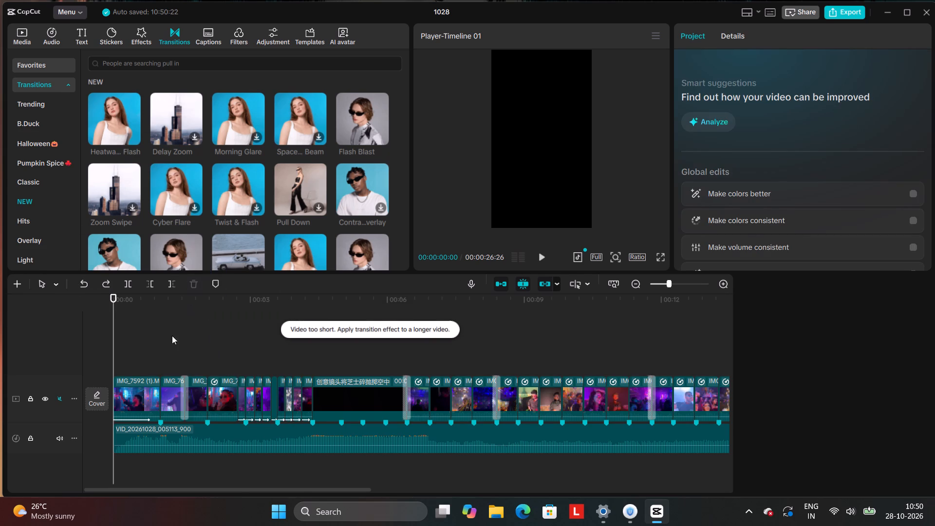
Play the whole video from the start to review the transitions, and return the playhead to the beginning.
left_click(542, 257)
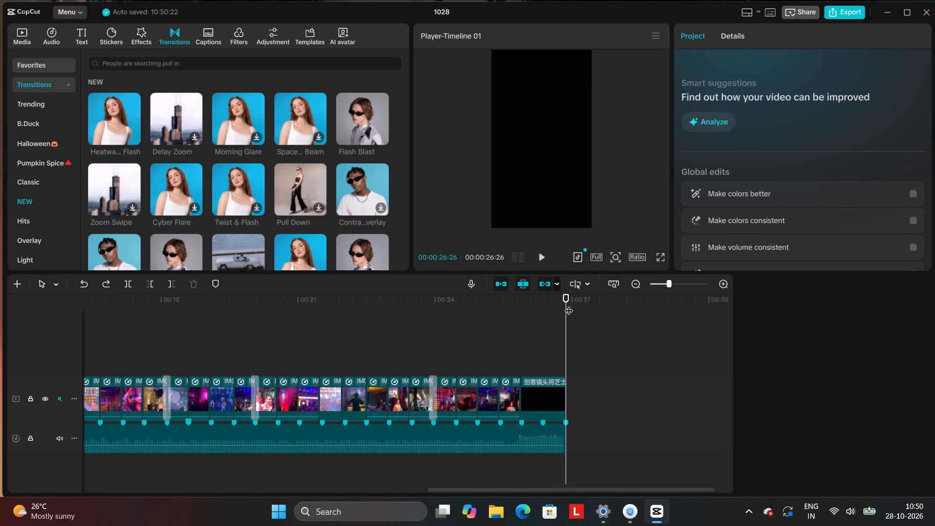
left_click_drag(567, 306, 0, 517)
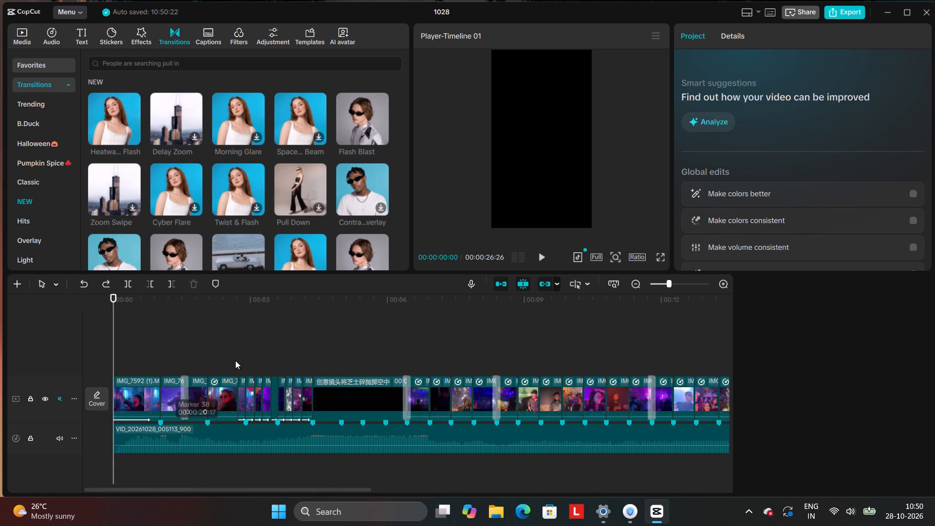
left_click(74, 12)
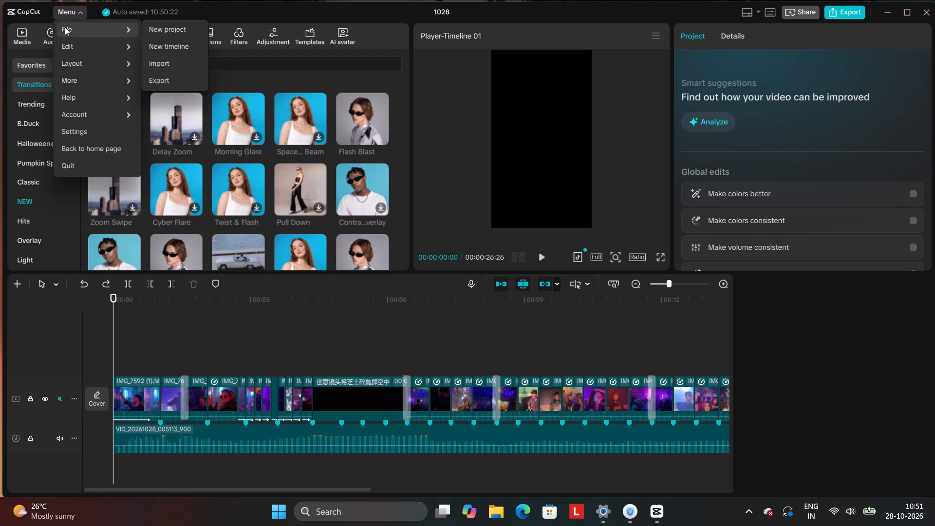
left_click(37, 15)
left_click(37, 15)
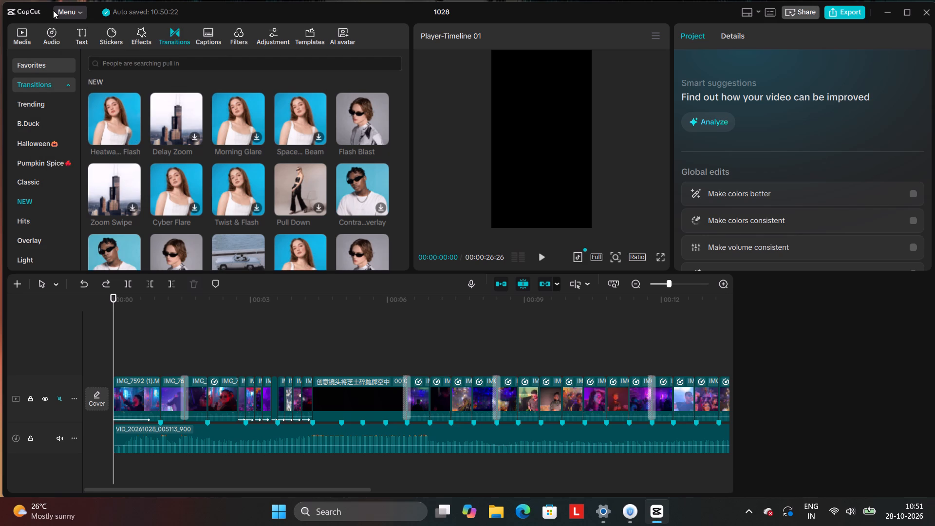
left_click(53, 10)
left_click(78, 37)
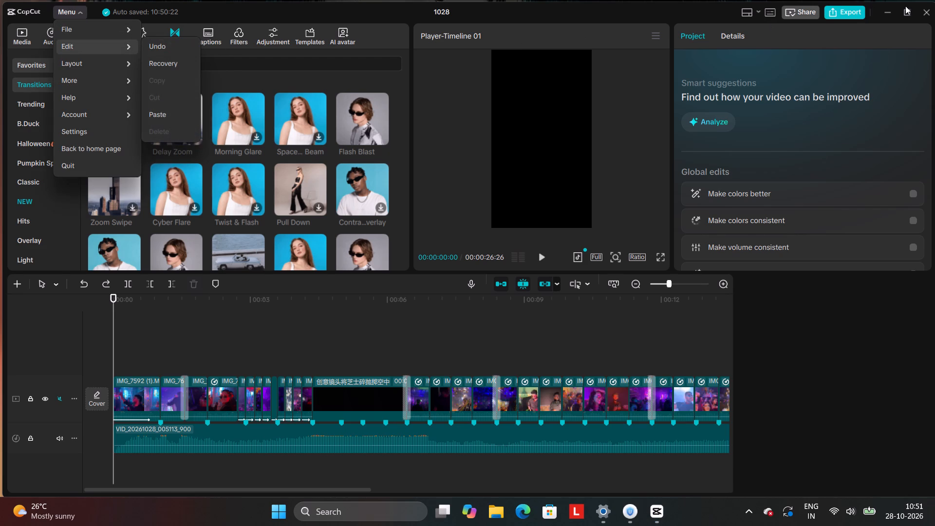
Close project 1028 and open project 1027 (1).
left_click(920, 13)
left_click(928, 13)
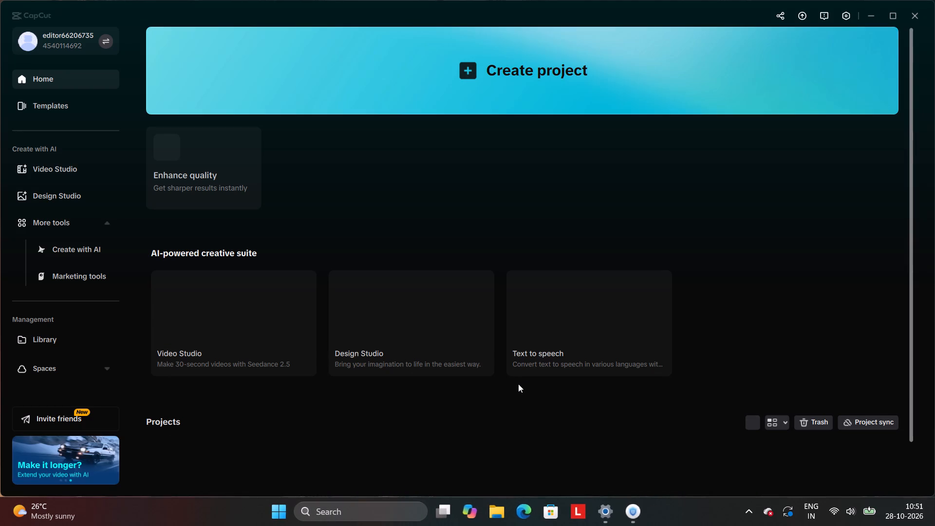
scroll(307, 347, "down", 1)
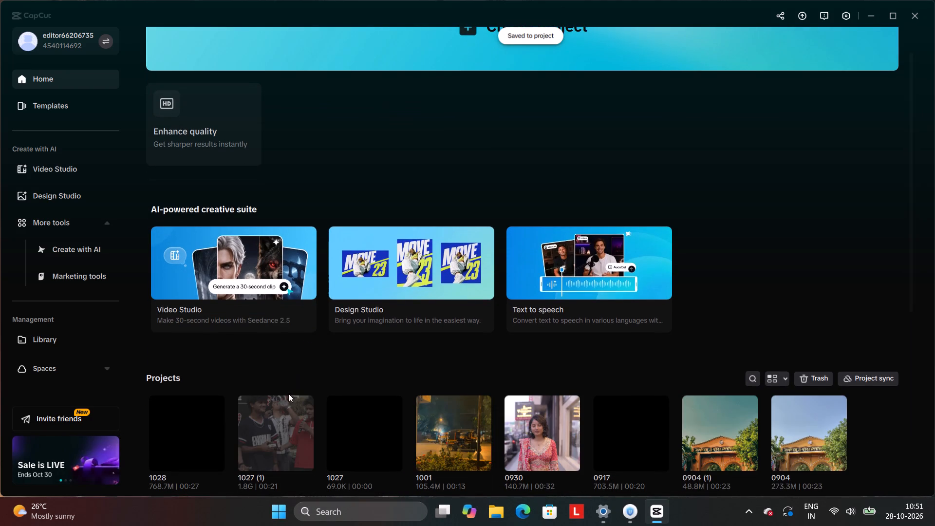
double_click(282, 417)
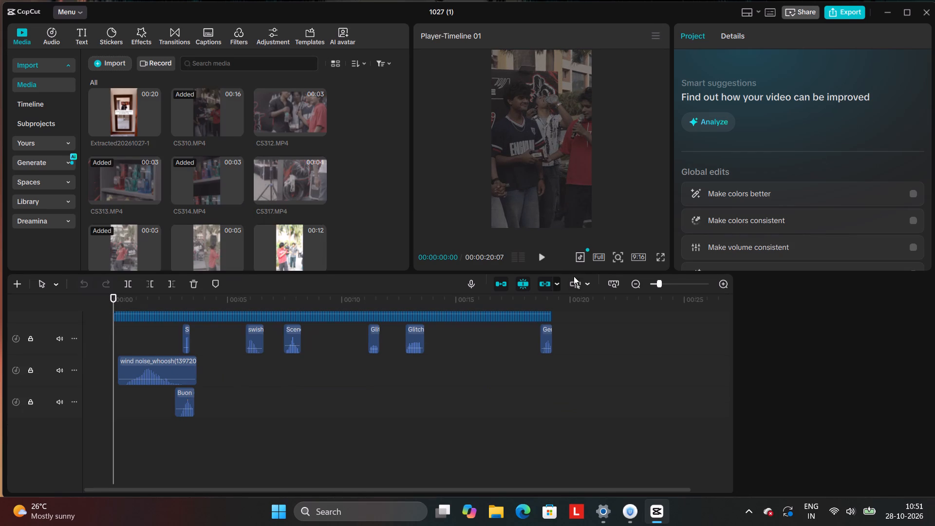
Scrub through the project's timeline to examine the clips up to the perfume bottle shot and its title texts at about 17 s.
left_click(668, 280)
left_click(673, 280)
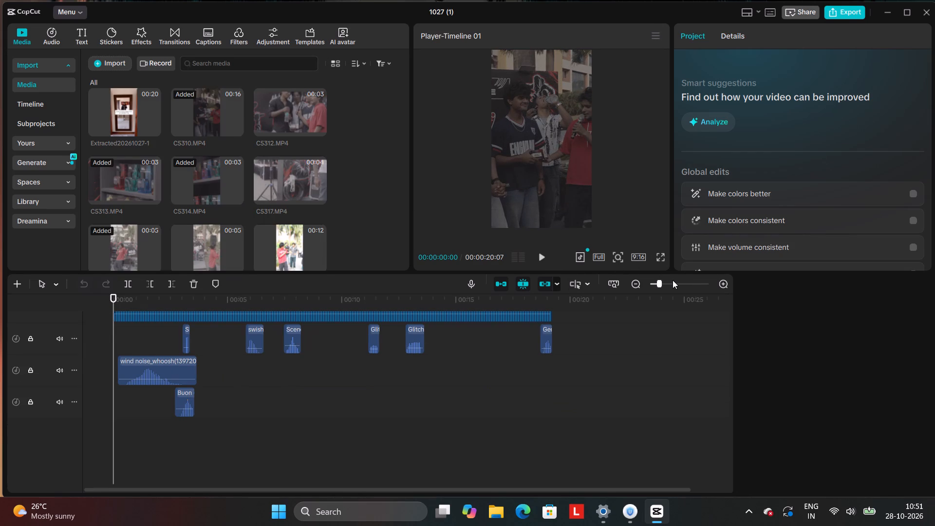
left_click(676, 283)
scroll(615, 413, "up", 4)
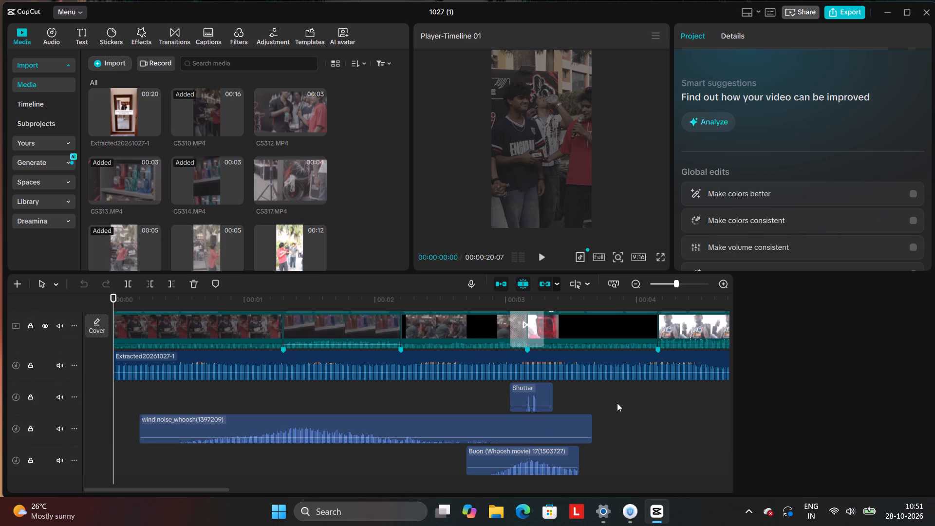
scroll(617, 403, "up", 2)
left_click(622, 309)
left_click_drag(622, 309, 669, 307)
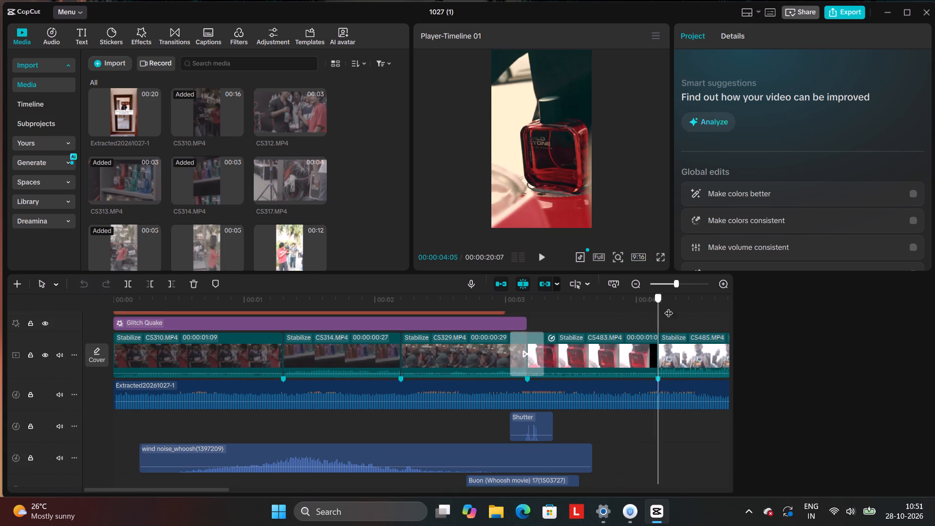
left_click_drag(669, 307, 615, 343)
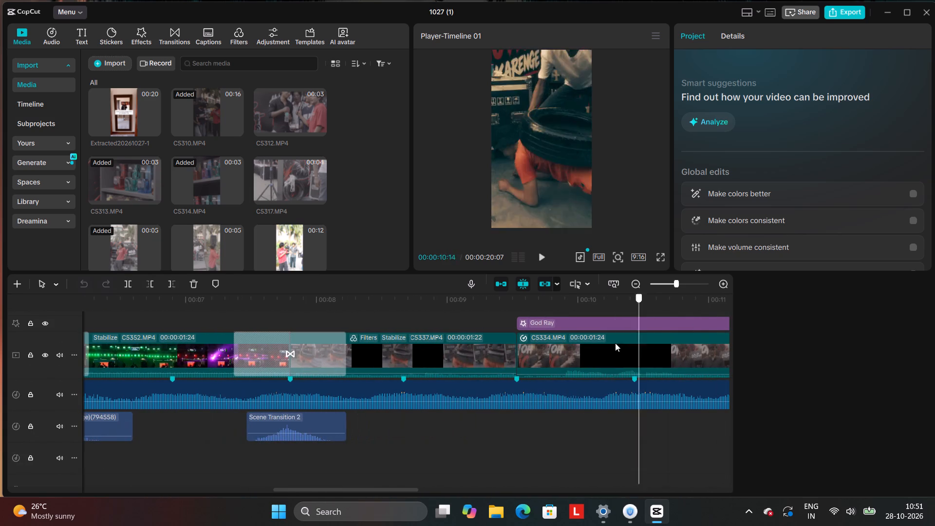
left_click_drag(615, 343, 718, 336)
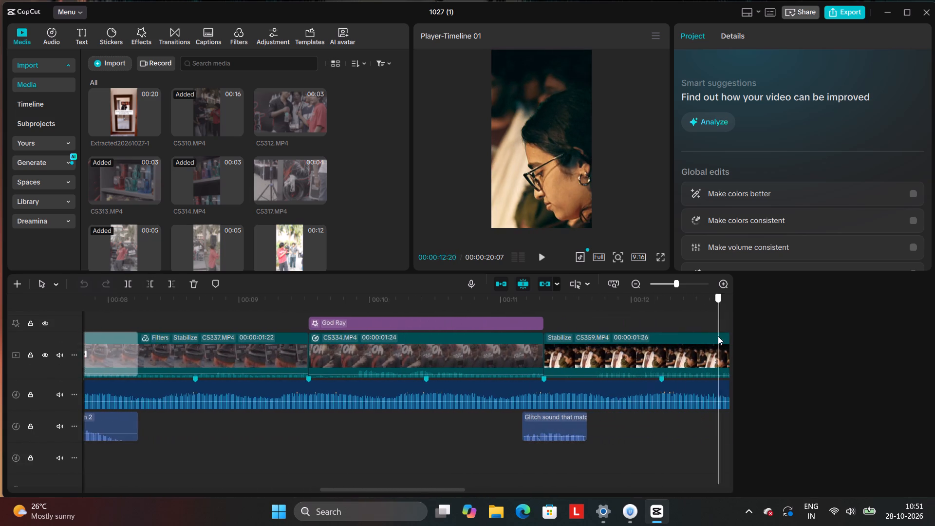
left_click_drag(718, 336, 598, 380)
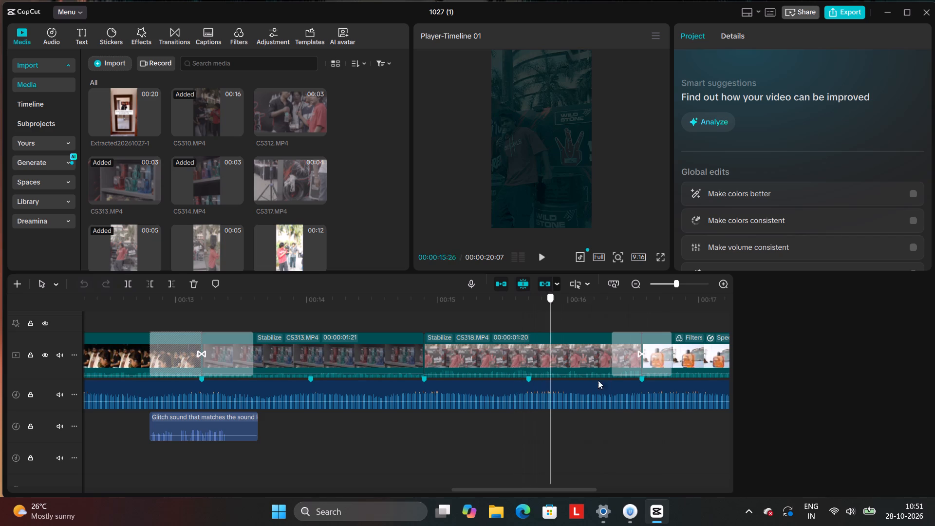
left_click_drag(598, 380, 417, 406)
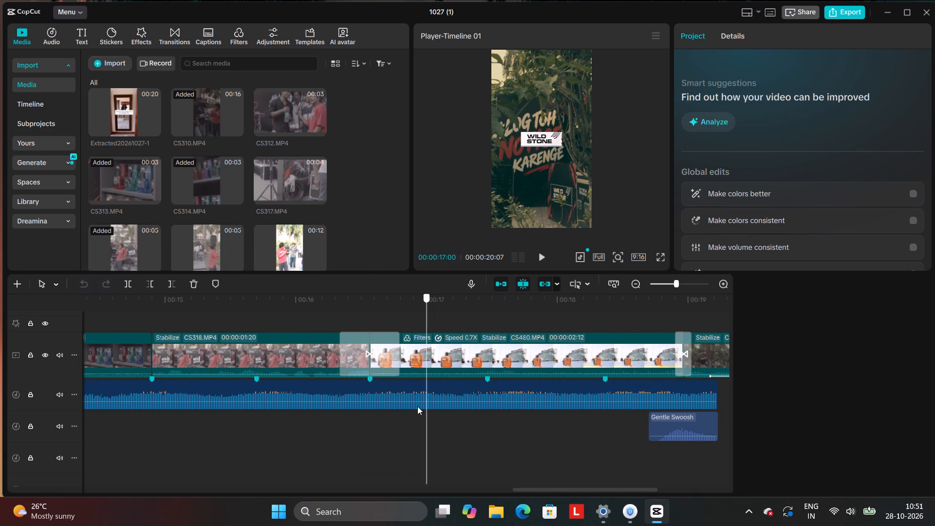
left_click_drag(417, 406, 441, 437)
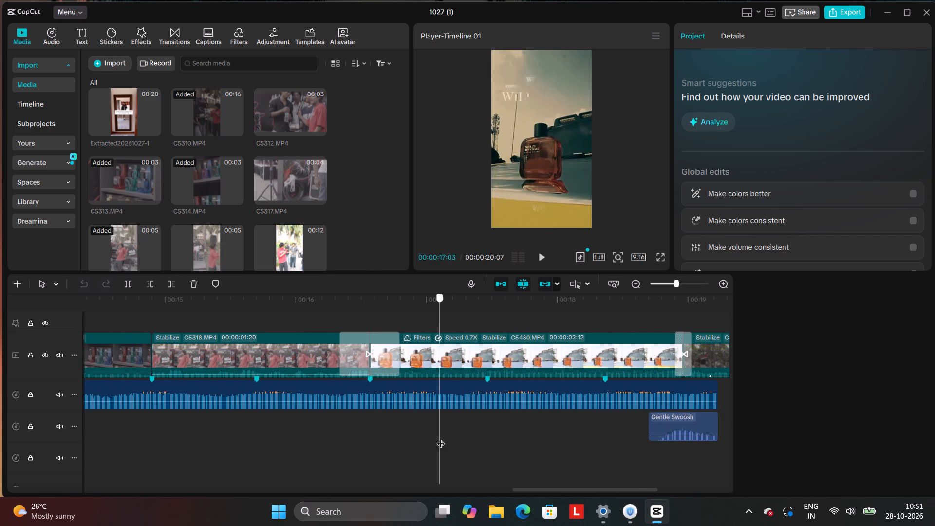
left_click_drag(441, 437, 479, 432)
scroll(492, 449, "up", 7)
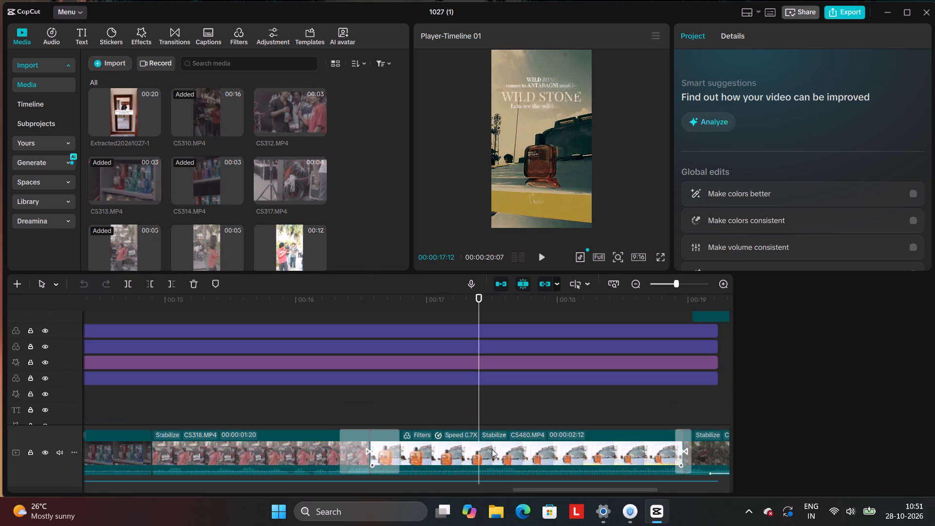
Delete the WILD STONE title text over the perfume bottle clip at about 17 s.
scroll(492, 449, "up", 9)
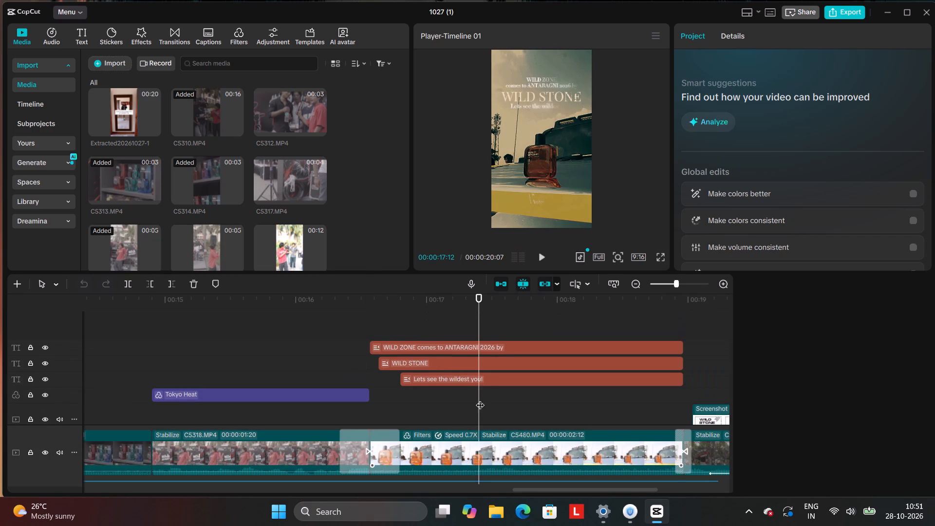
left_click(485, 363)
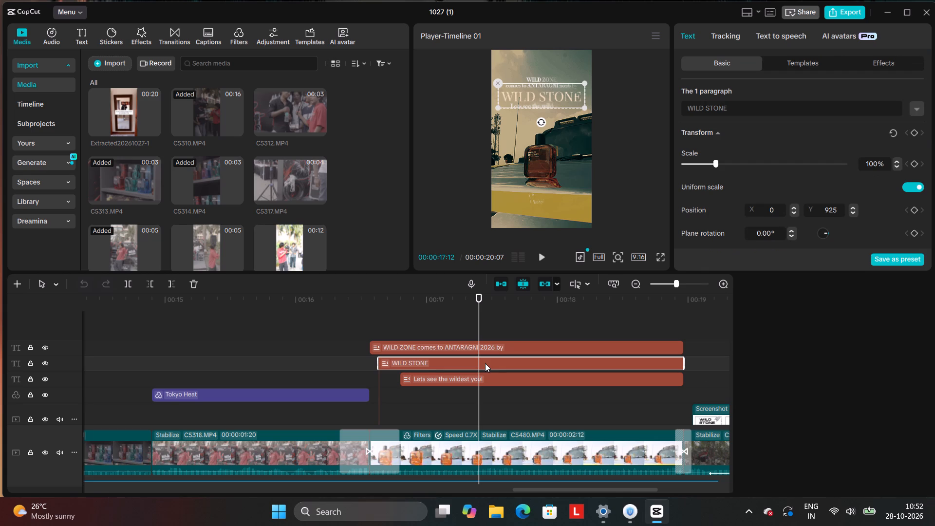
right_click(485, 363)
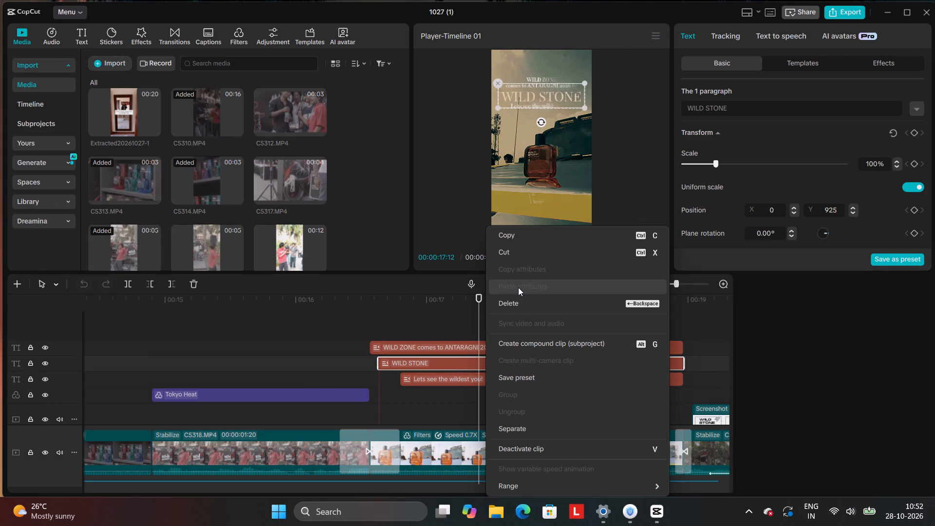
left_click(518, 298)
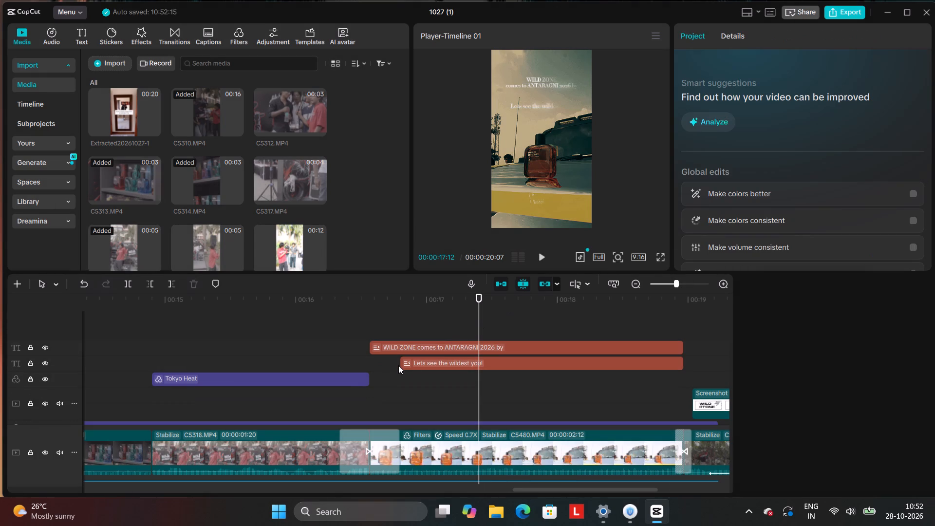
Move the "Lets see the wildest you!" text to a track below the Tokyo Heat filter, keeping its start time.
left_click(395, 368)
left_click_drag(415, 366, 416, 381)
left_click_drag(430, 366, 430, 381)
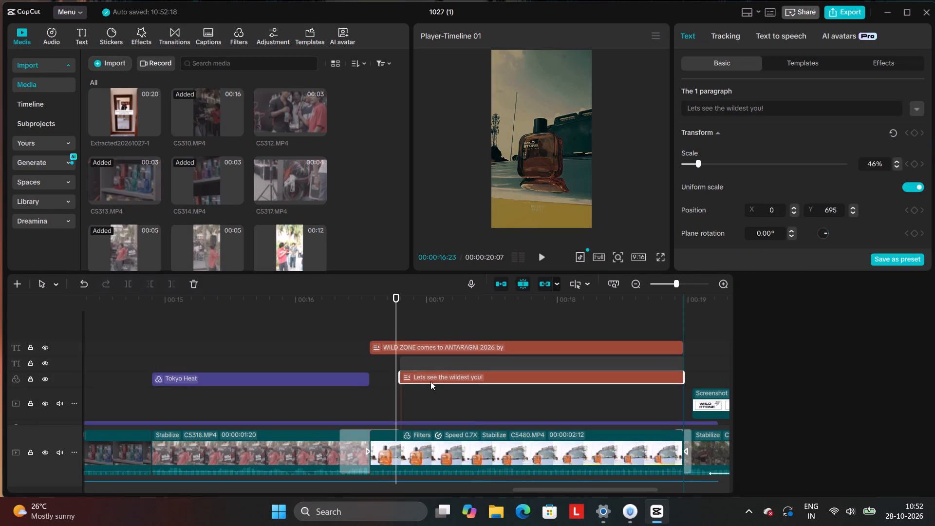
left_click_drag(430, 381, 431, 407)
right_click(431, 403)
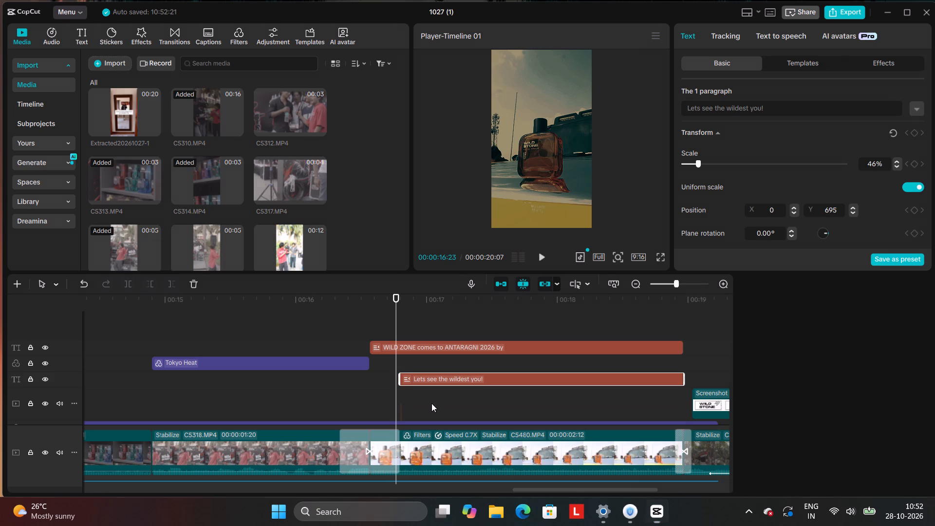
Copy the WILD STONE logo overlay at about 19 s and paste it over the perfume bottle shot at 00:00:16:23.
left_click(418, 403)
left_click(699, 404)
right_click(699, 404)
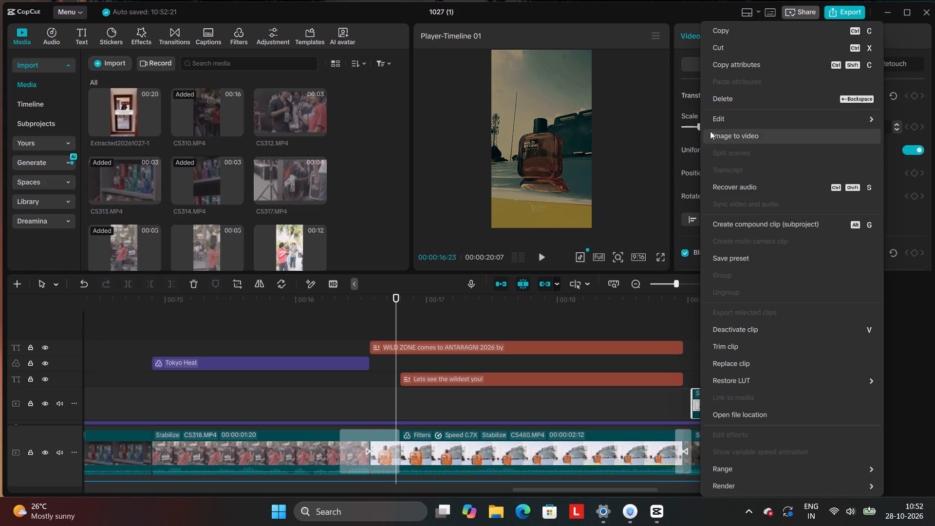
left_click(720, 35)
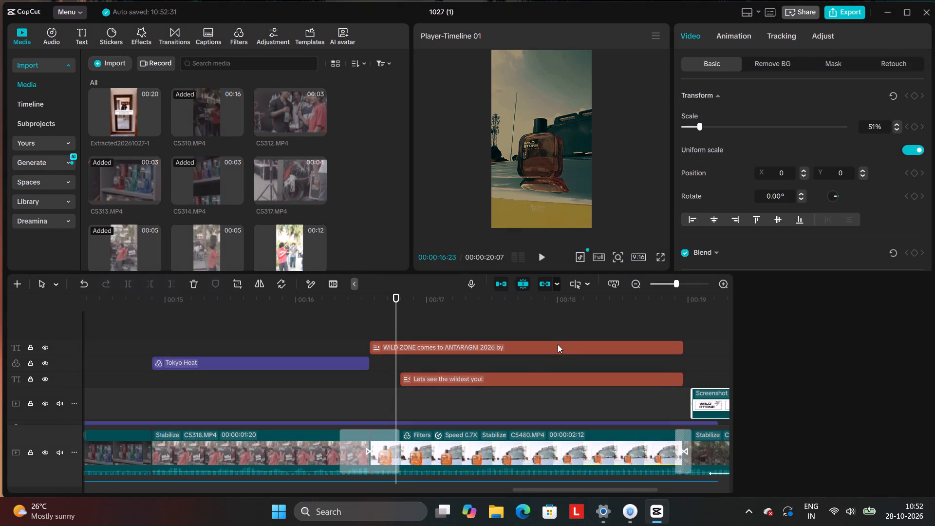
right_click(538, 356)
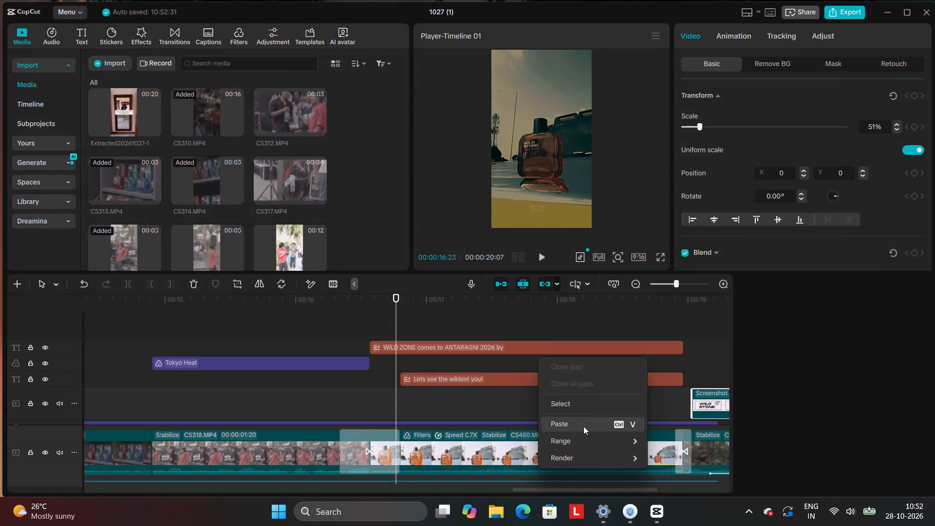
left_click(583, 426)
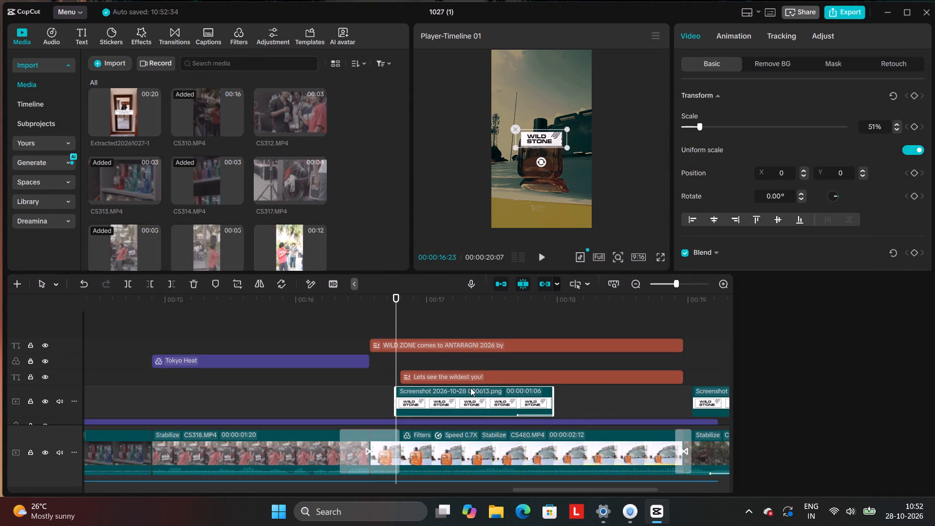
Turn off automatic background removal for the pasted WILD STONE logo image.
scroll(720, 154, "down", 1)
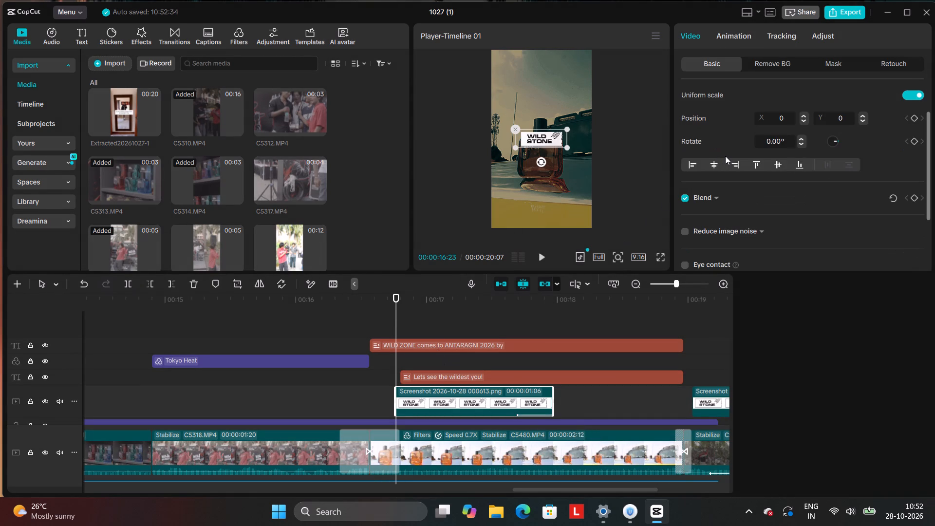
left_click(748, 63)
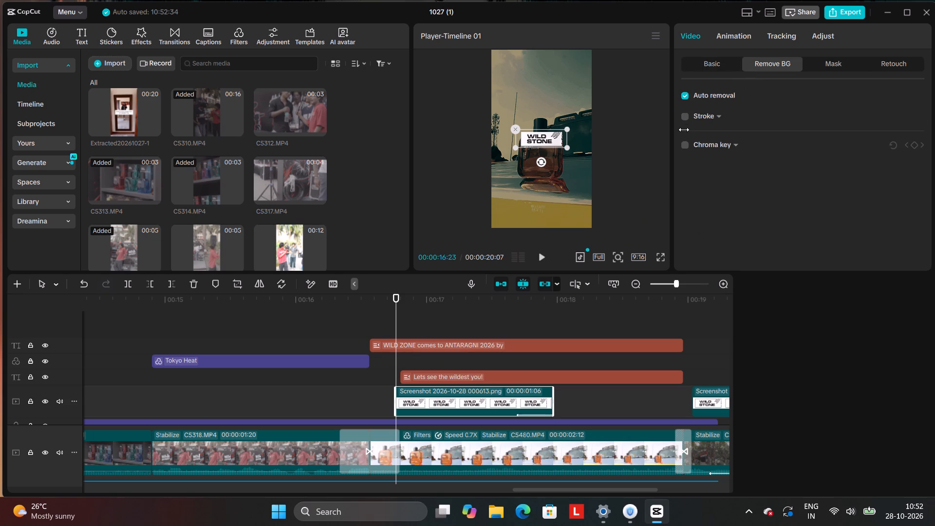
left_click(684, 91)
left_click(684, 93)
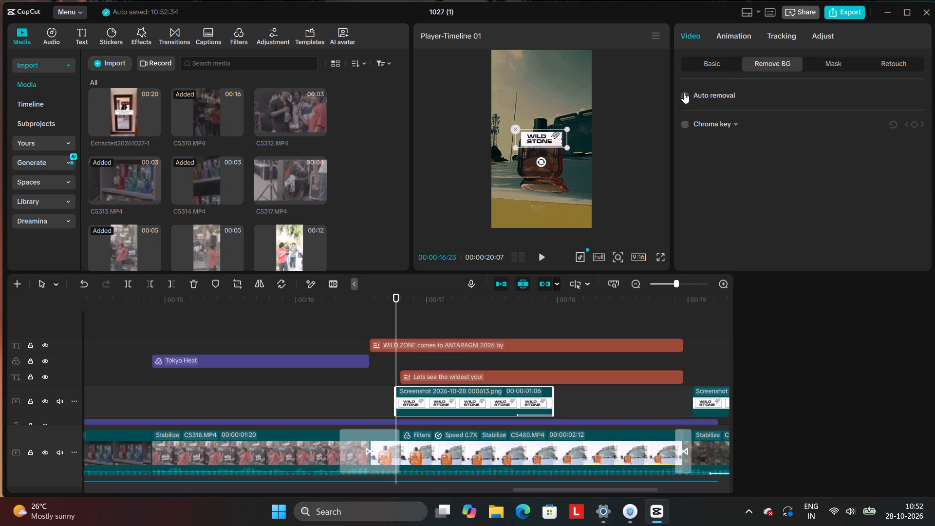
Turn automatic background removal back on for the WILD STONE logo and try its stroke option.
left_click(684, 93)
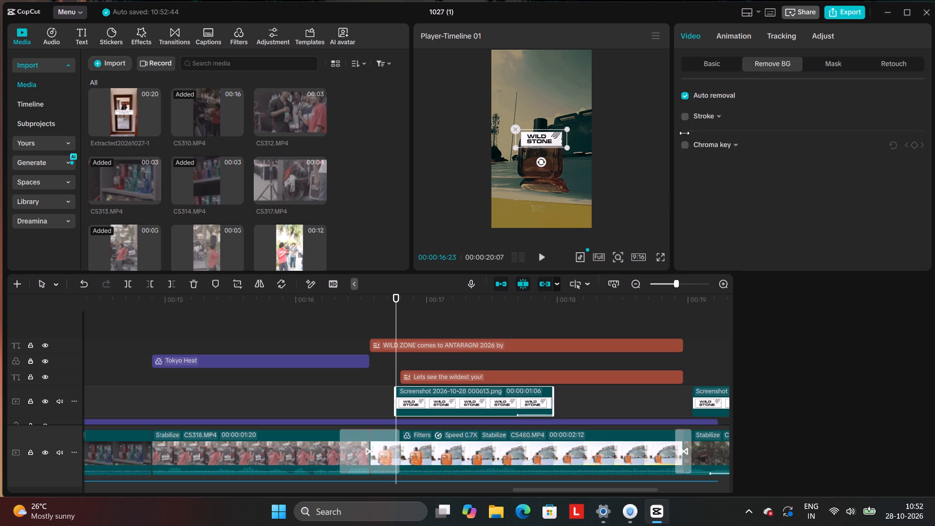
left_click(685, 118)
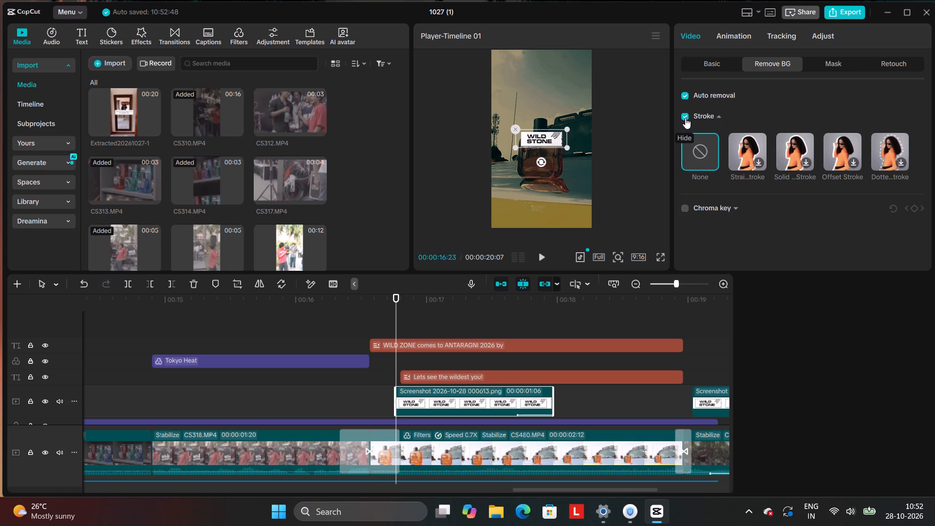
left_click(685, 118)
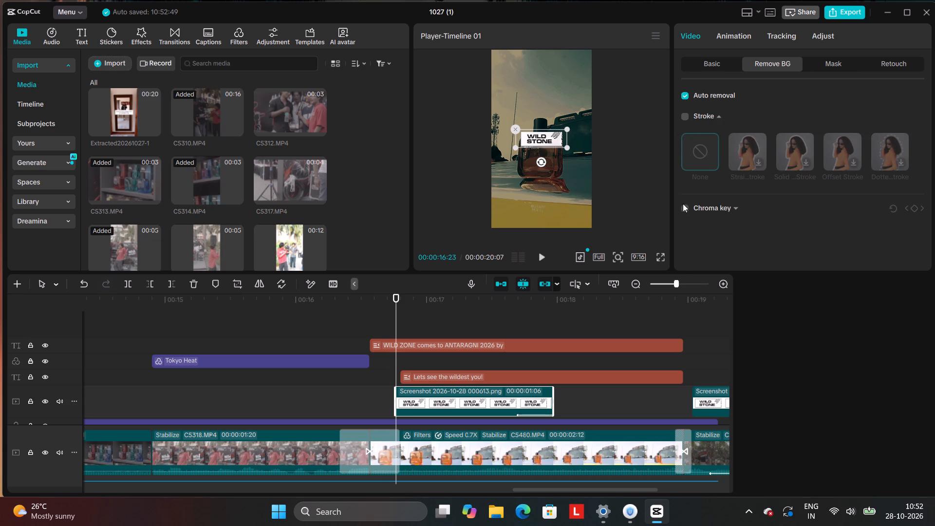
Enable Chroma key on the WILD STONE logo and try to pick its white background as the key colour.
left_click(683, 204)
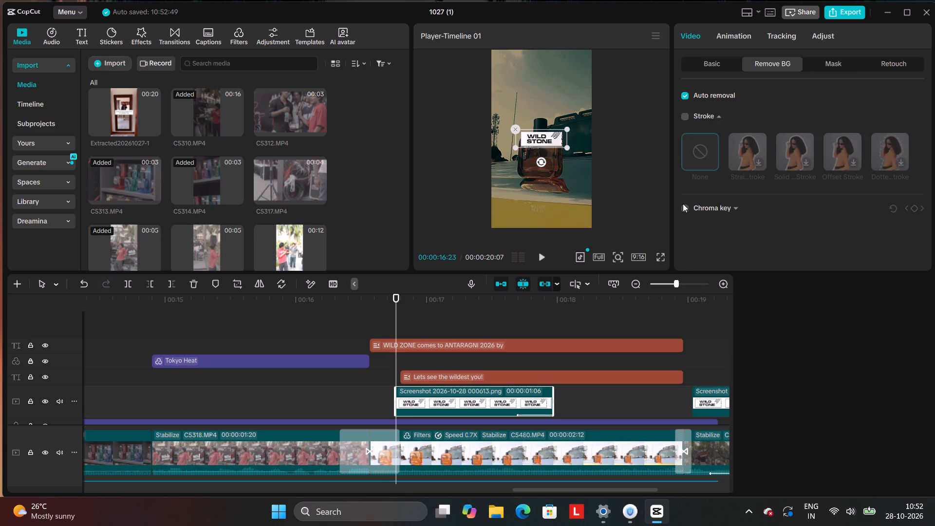
left_click(683, 206)
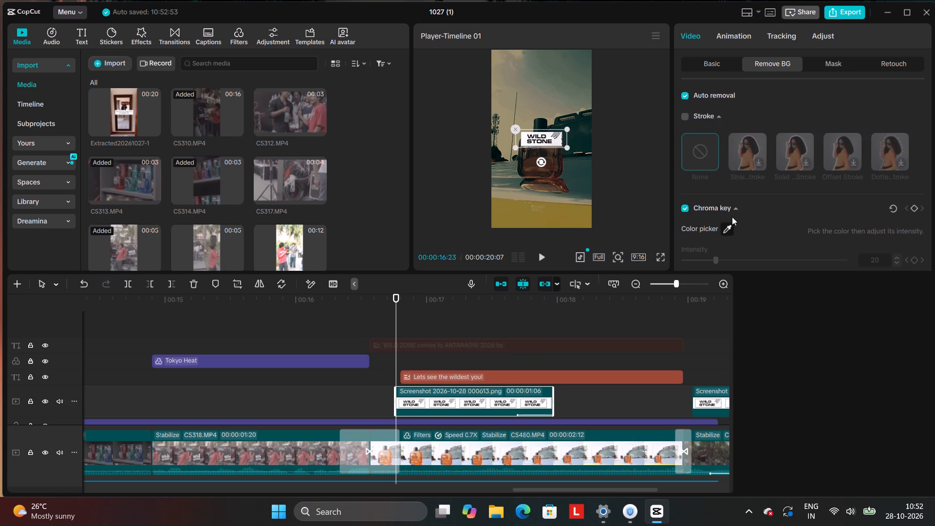
left_click(729, 227)
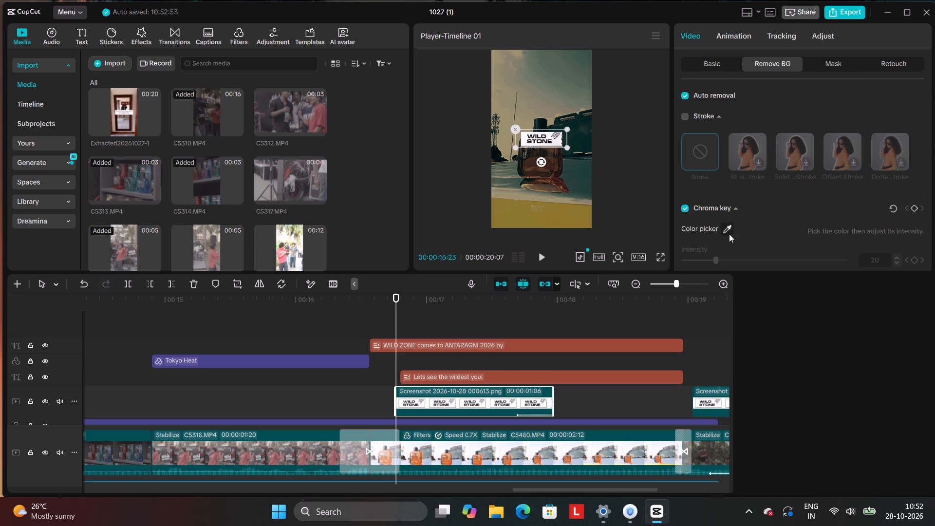
left_click_drag(729, 232, 551, 159)
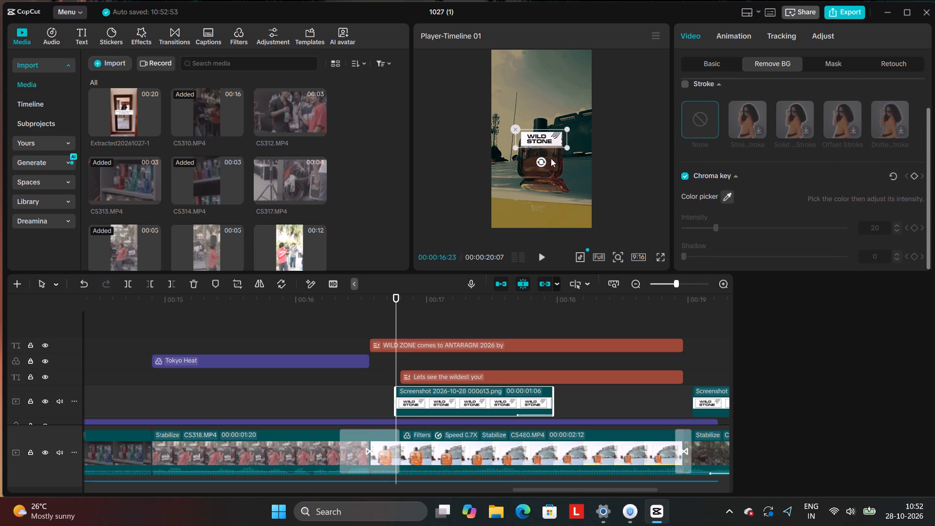
scroll(704, 183, "down", 2)
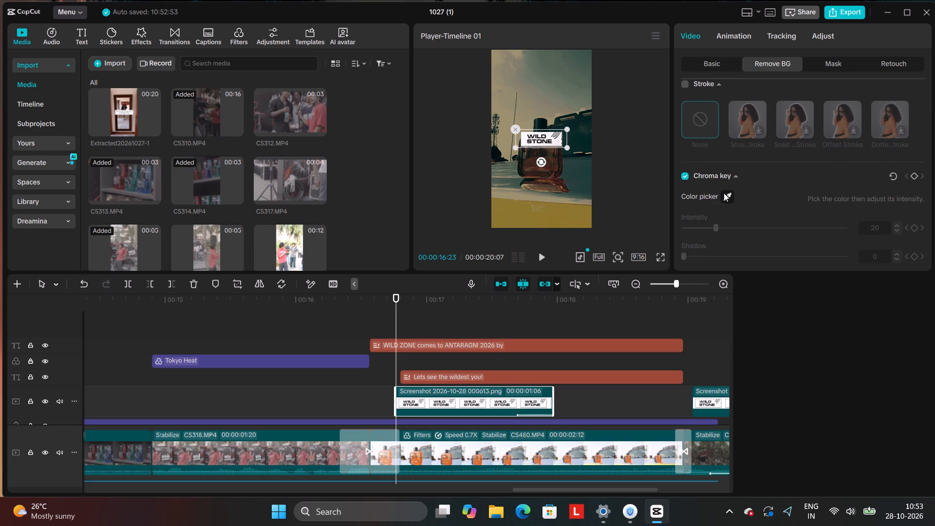
left_click(724, 193)
left_click_drag(735, 198, 702, 217)
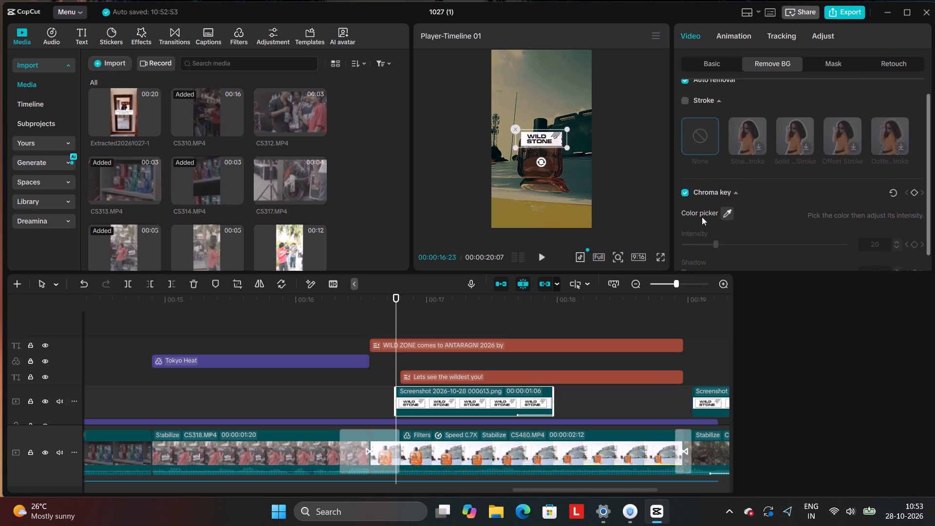
left_click_drag(702, 217, 539, 133)
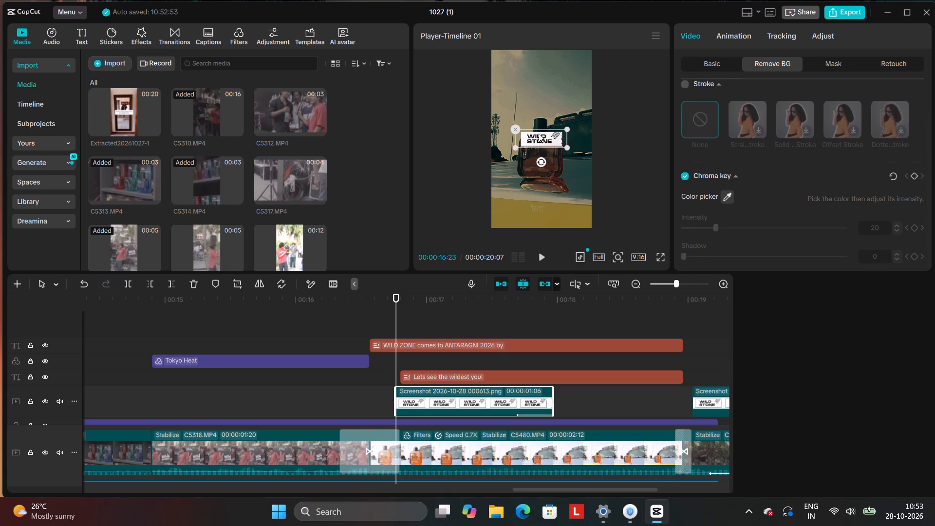
left_click(539, 133)
left_click(548, 135)
scroll(701, 183, "down", 2)
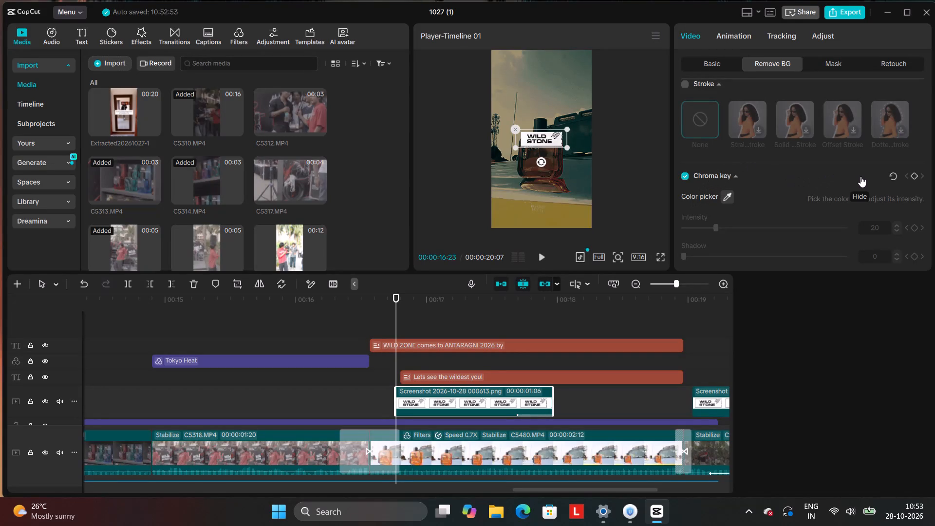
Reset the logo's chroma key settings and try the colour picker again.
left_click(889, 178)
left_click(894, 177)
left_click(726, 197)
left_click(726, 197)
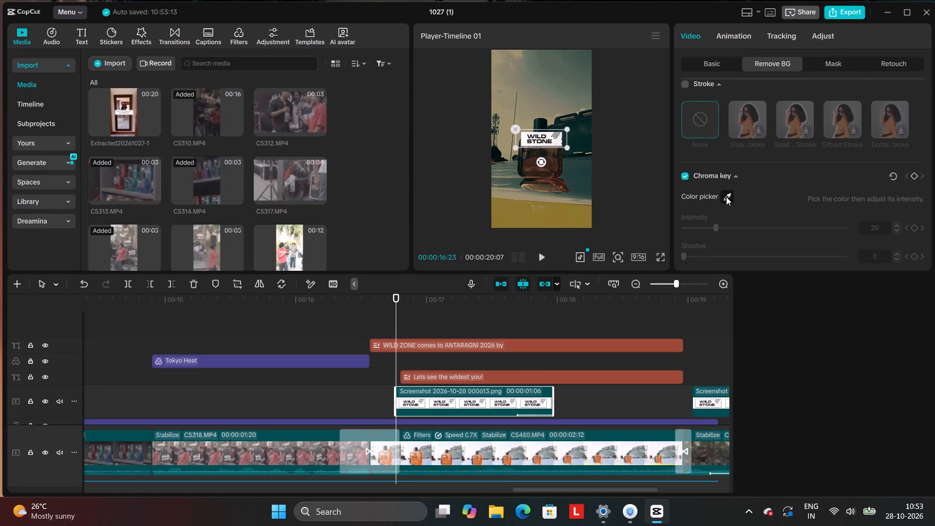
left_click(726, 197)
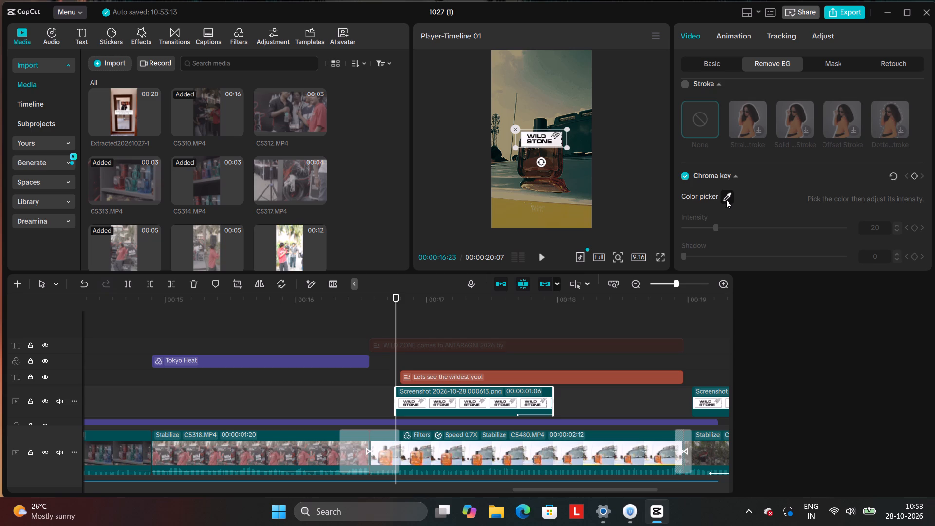
Move the WILD STONE logo up between the two title lines above the perfume bottle and shrink it to fit the gap.
left_click(471, 313)
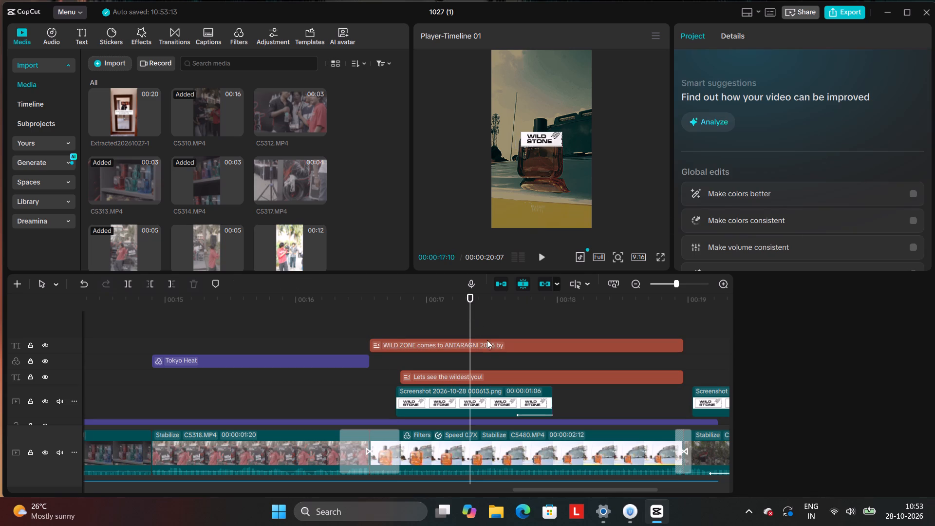
left_click(494, 399)
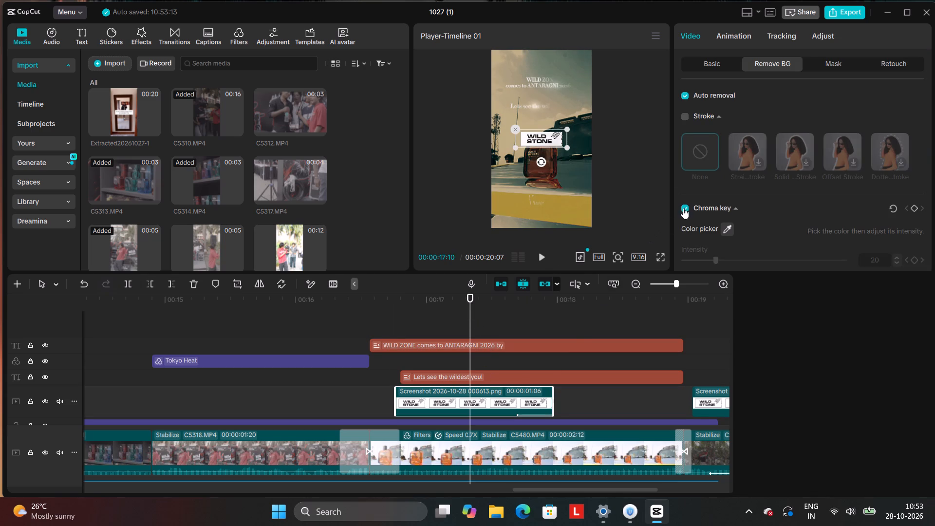
left_click(560, 134)
left_click_drag(529, 141, 533, 140)
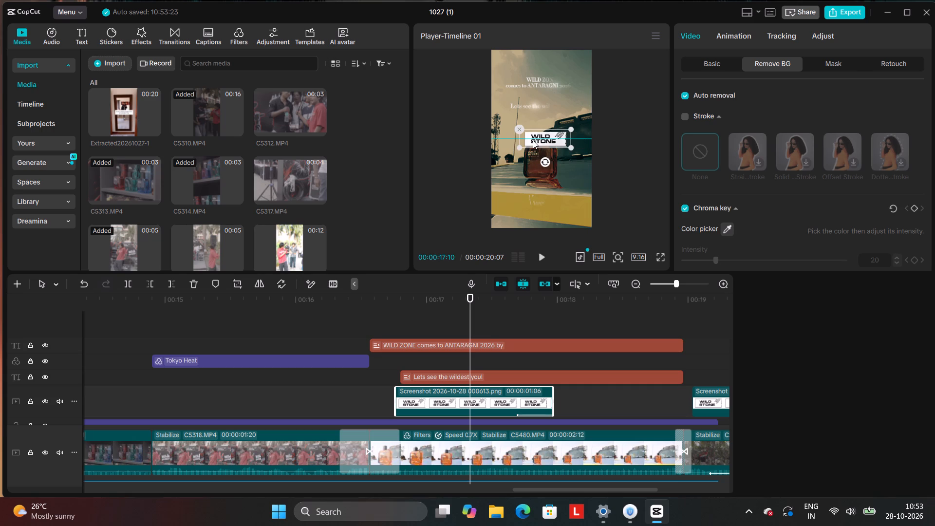
left_click_drag(533, 140, 529, 100)
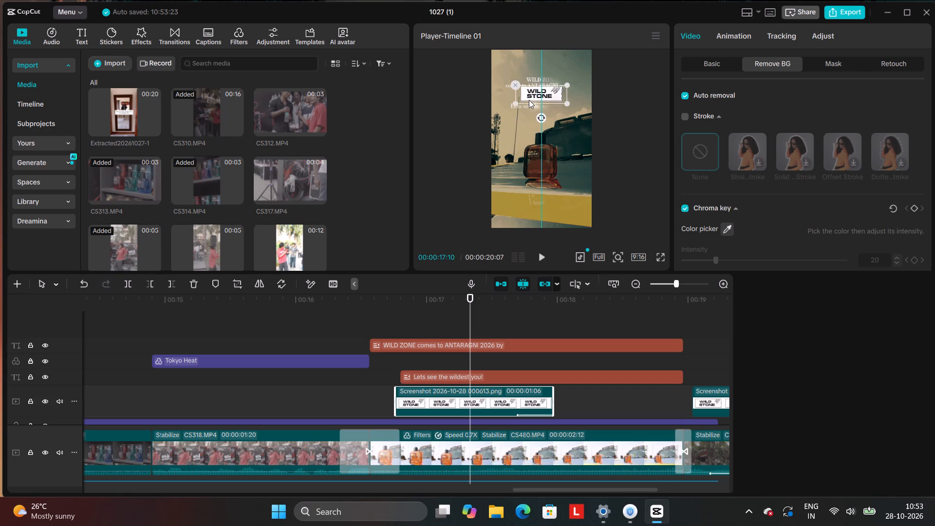
left_click_drag(529, 100, 528, 102)
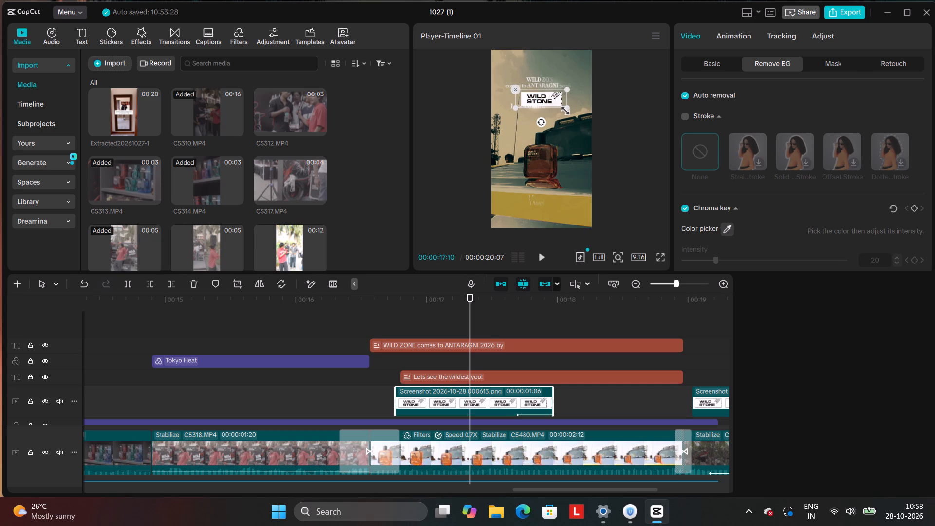
left_click_drag(562, 109, 561, 103)
left_click(552, 100)
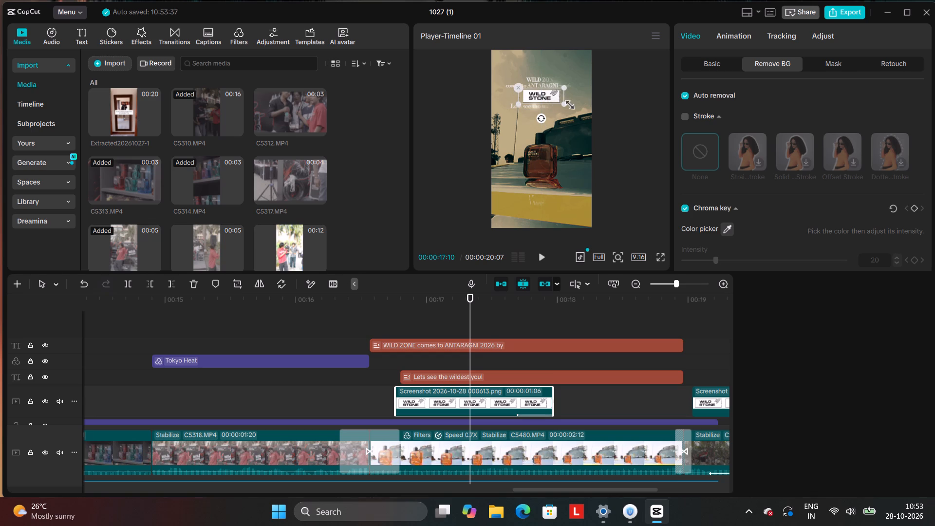
left_click_drag(567, 102, 561, 99)
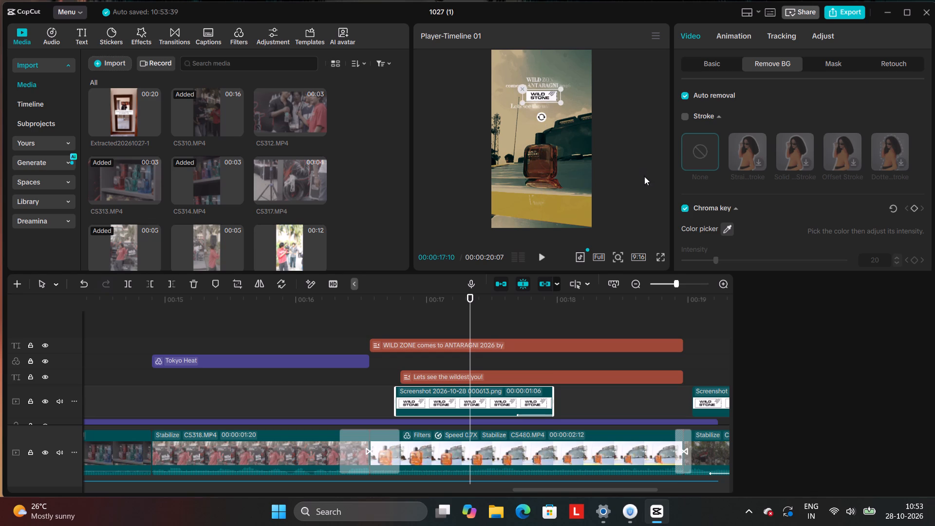
left_click(502, 302)
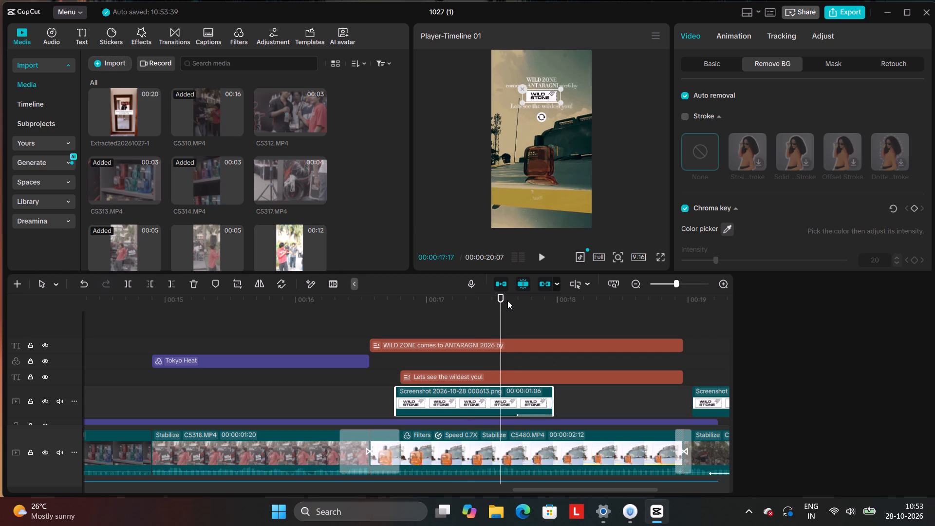
left_click(514, 301)
left_click(540, 208)
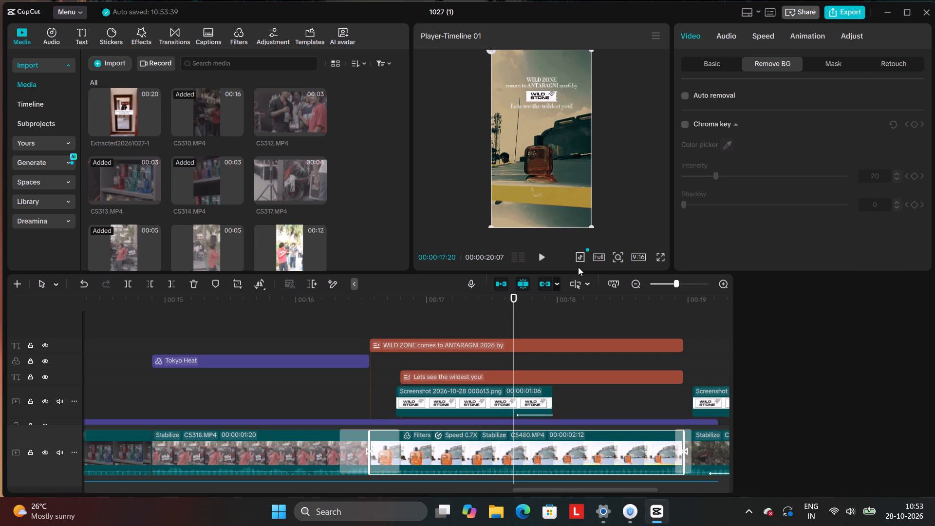
Turn off automatic background removal for the WILD STONE logo over the perfume bottle shot.
left_click(524, 403)
left_click(682, 97)
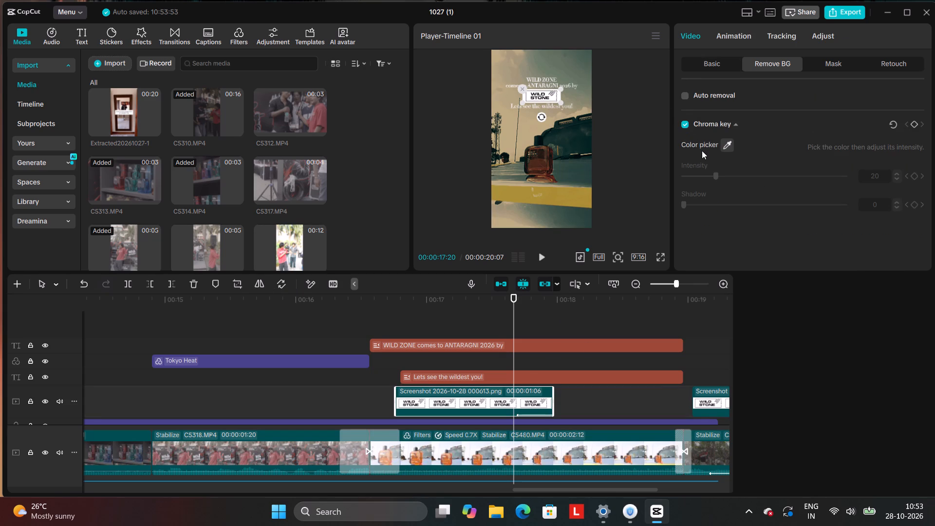
Pick the white of the WILD STONE logo's background as the chroma key colour.
left_click(728, 146)
left_click_drag(632, 161, 589, 172)
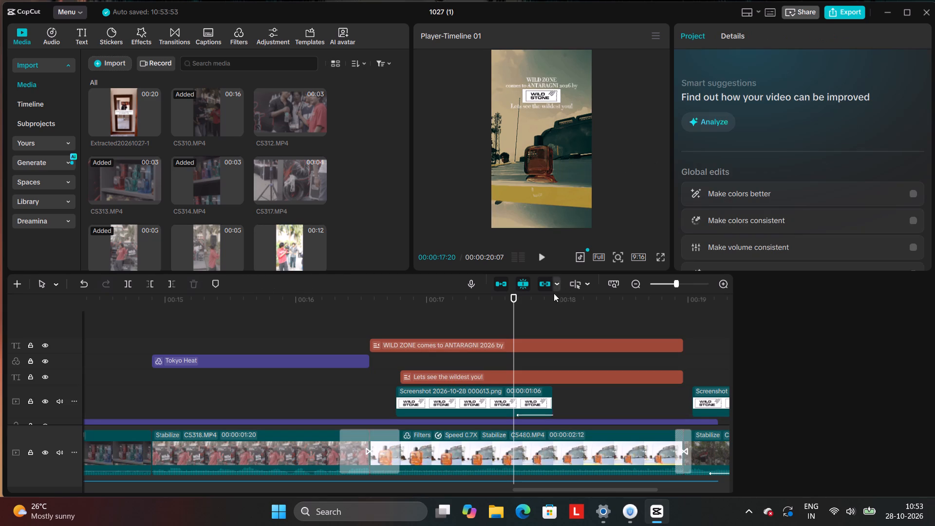
left_click(541, 390)
left_click(729, 151)
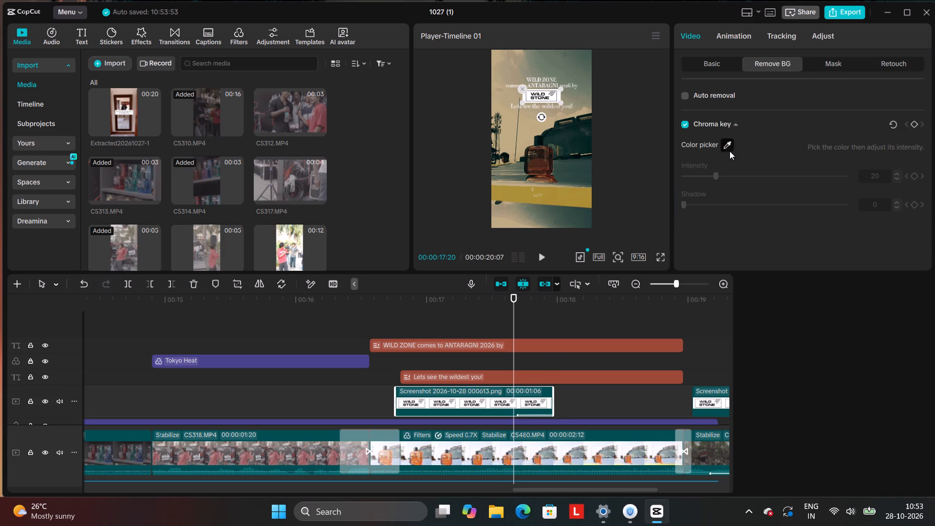
left_click_drag(729, 151, 556, 138)
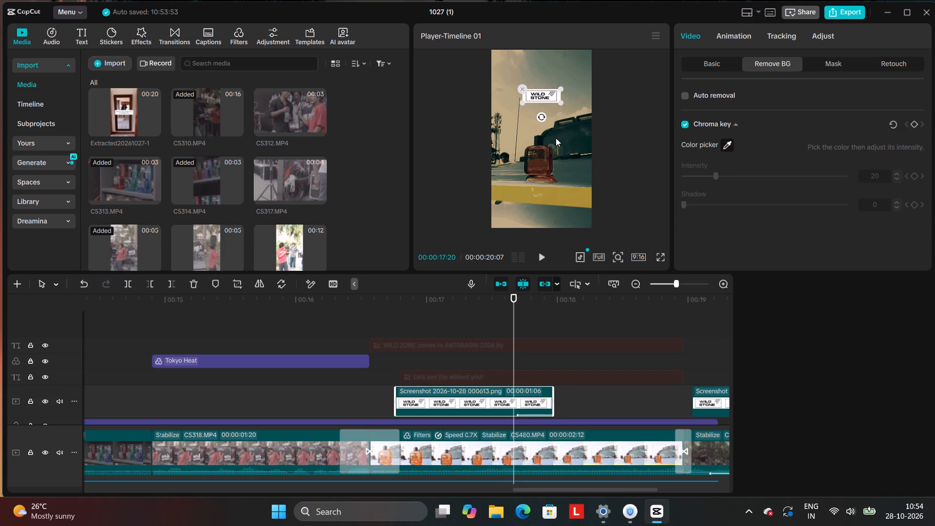
left_click_drag(556, 138, 544, 98)
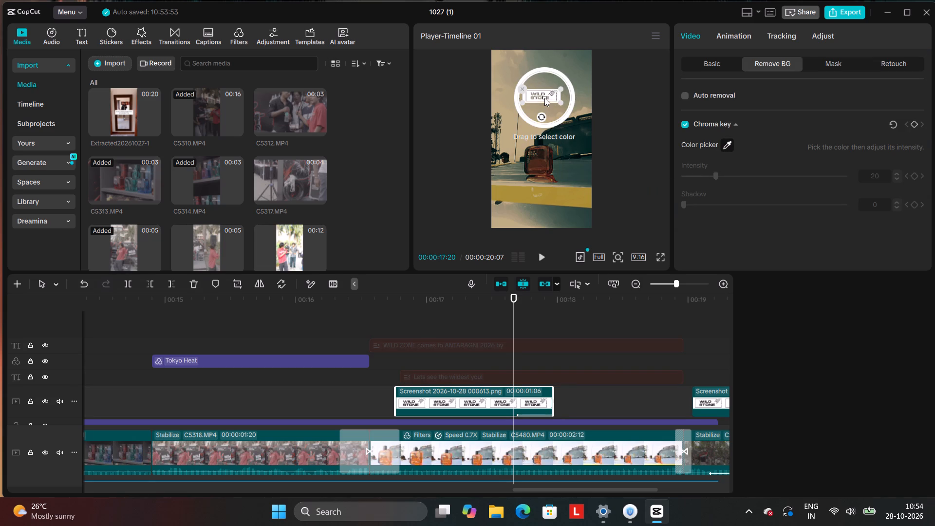
left_click_drag(544, 98, 556, 95)
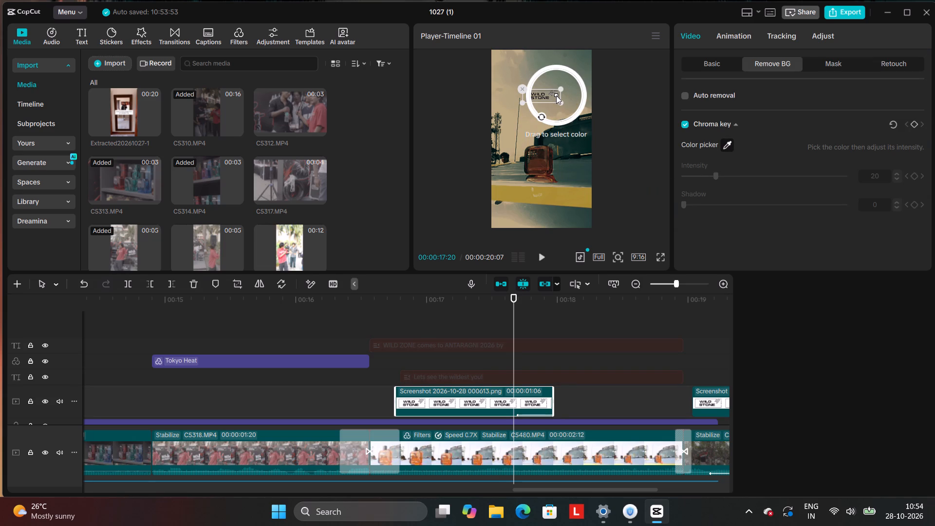
left_click_drag(556, 95, 556, 102)
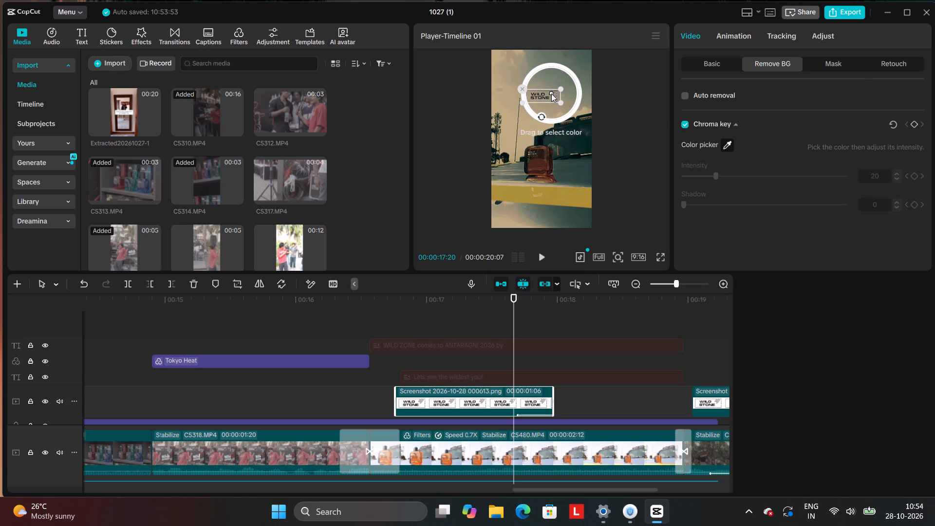
left_click(551, 94)
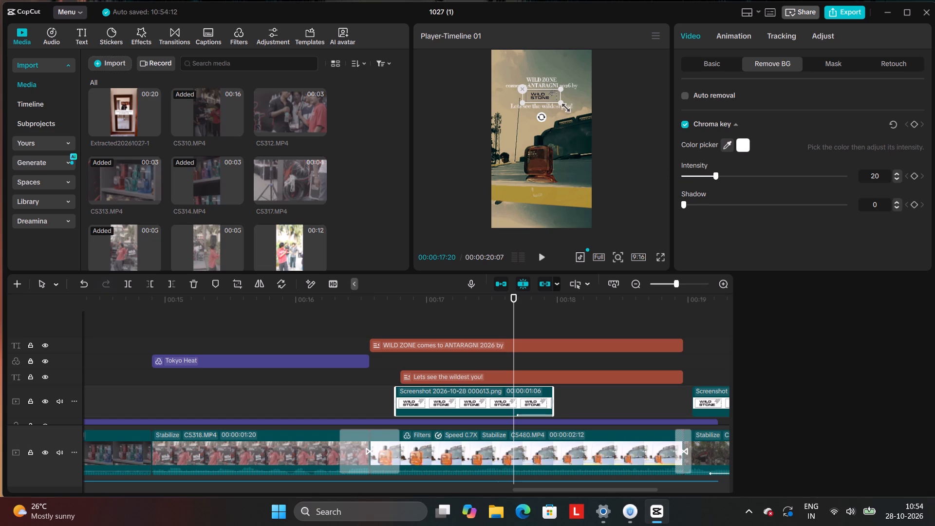
Enlarge the keyed WILD STONE logo slightly between the two title lines.
left_click_drag(563, 104, 571, 106)
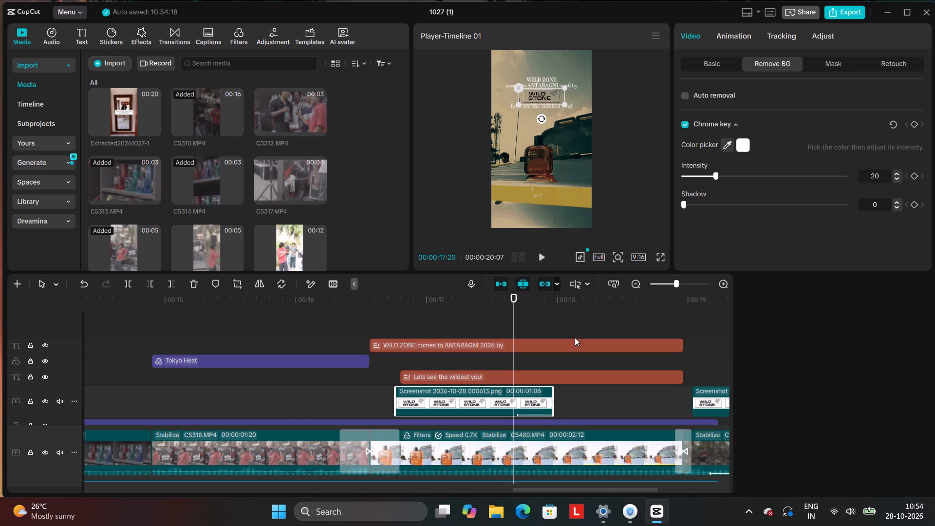
left_click(567, 370)
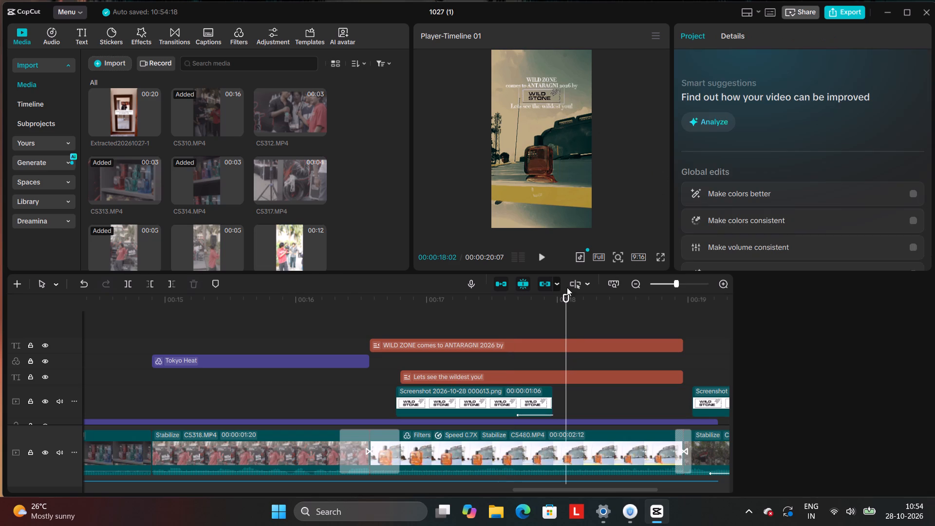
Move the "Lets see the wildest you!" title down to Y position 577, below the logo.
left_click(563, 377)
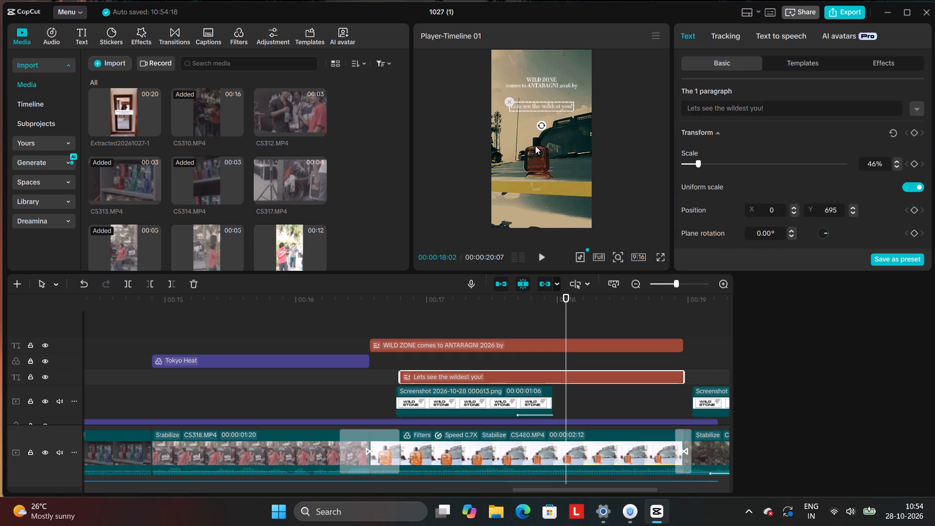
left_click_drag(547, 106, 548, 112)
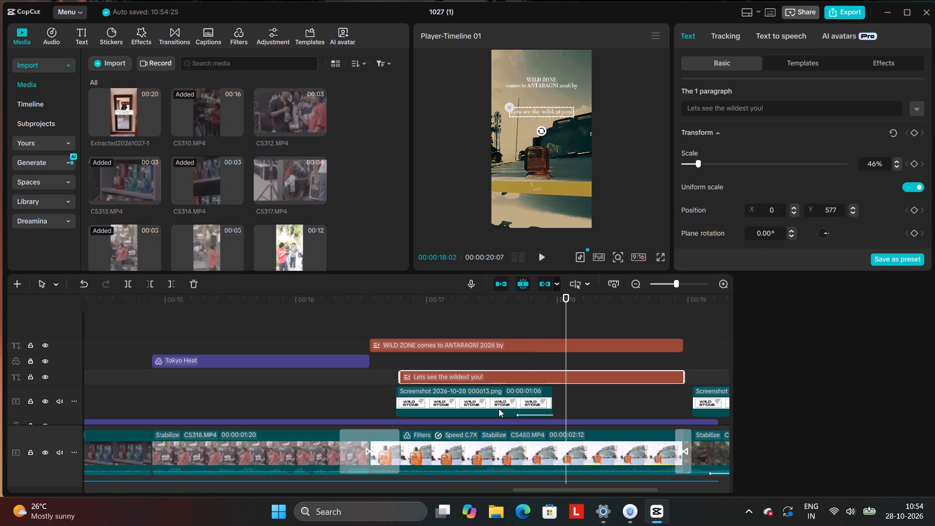
Place the WILD STONE logo clip on a track directly between the two title clips and start it slightly earlier.
left_click_drag(498, 397, 497, 366)
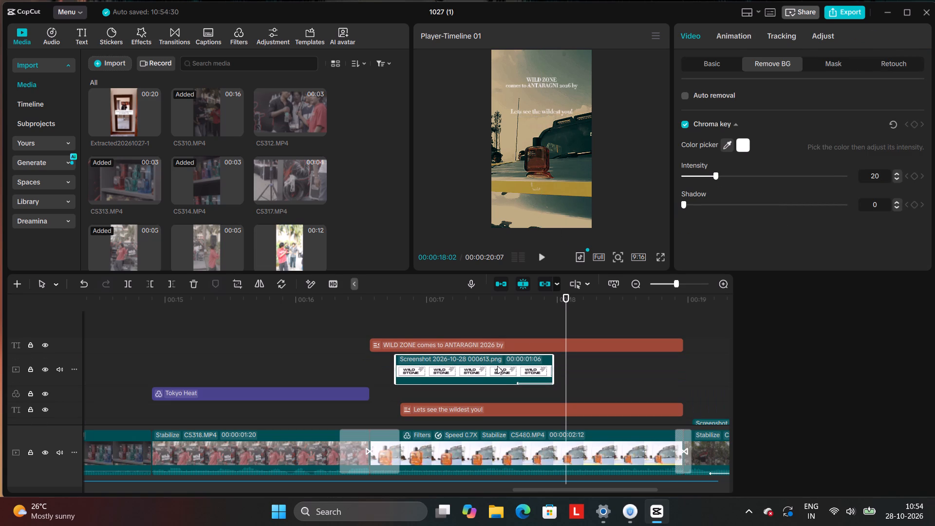
left_click_drag(449, 370, 448, 370)
left_click_drag(448, 370, 440, 373)
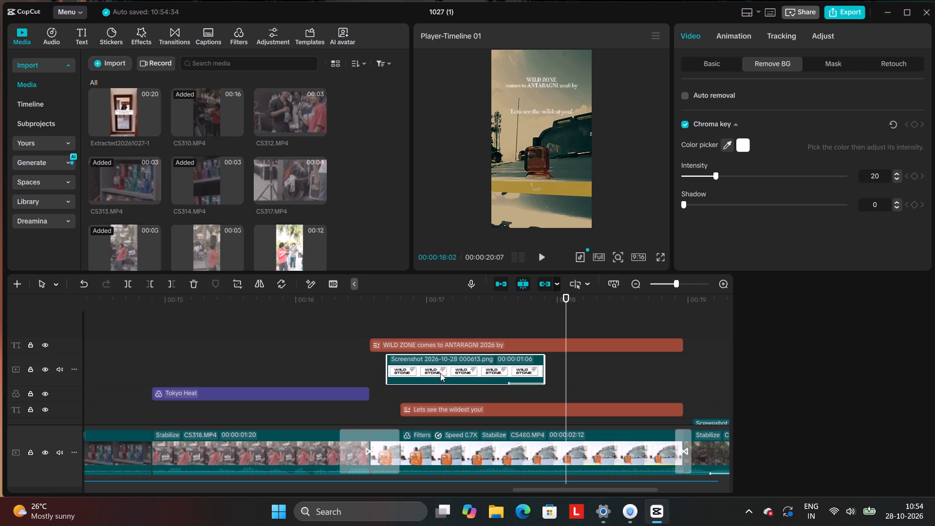
left_click_drag(443, 406, 442, 387)
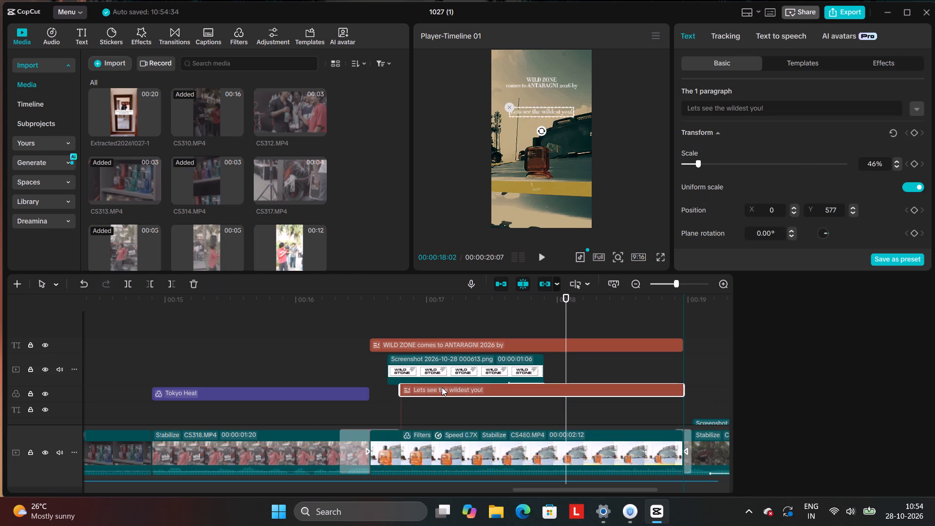
left_click_drag(442, 387, 440, 393)
Extend the WILD STONE logo clip to 00:00:02:08 so it ends together with the two title clips.
left_click(480, 369)
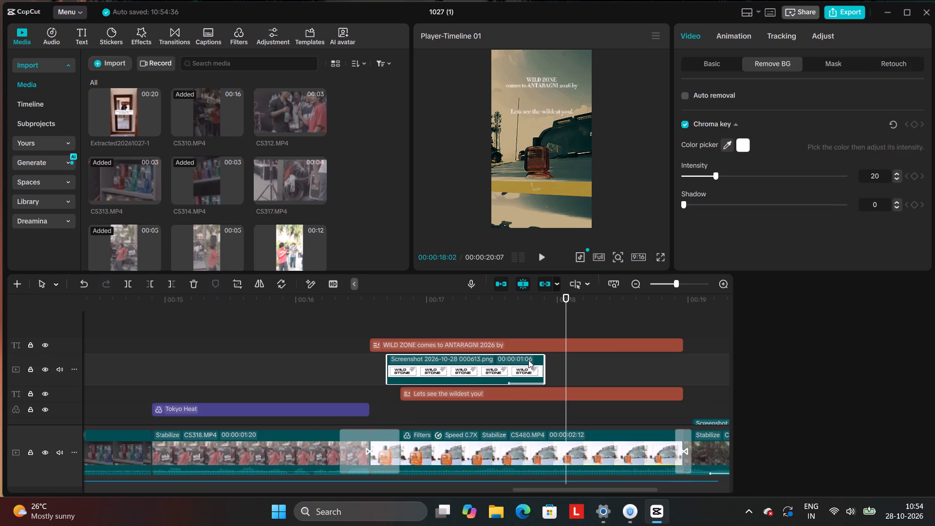
left_click_drag(542, 364, 686, 376)
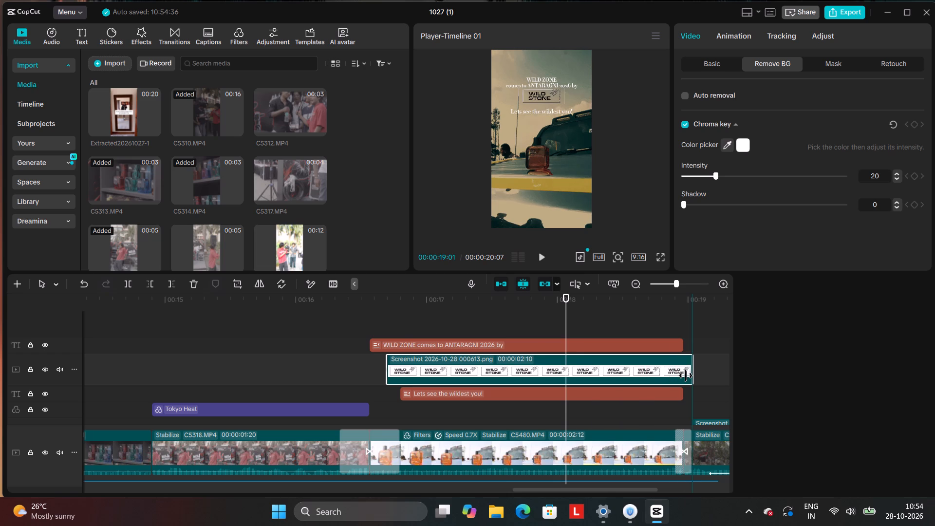
left_click_drag(686, 376, 683, 377)
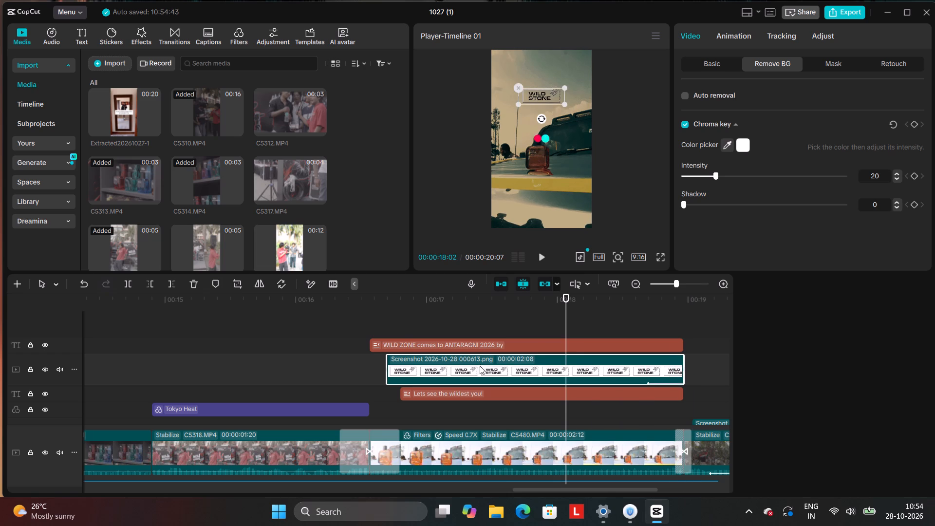
Play back the perfume bottle shot, including full screen, to check the logo between the titles.
left_click(362, 367)
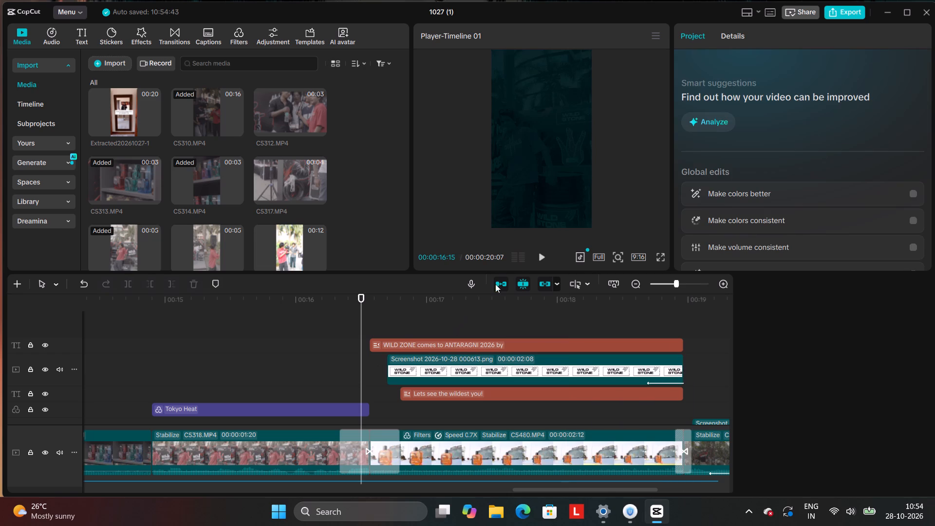
left_click(534, 255)
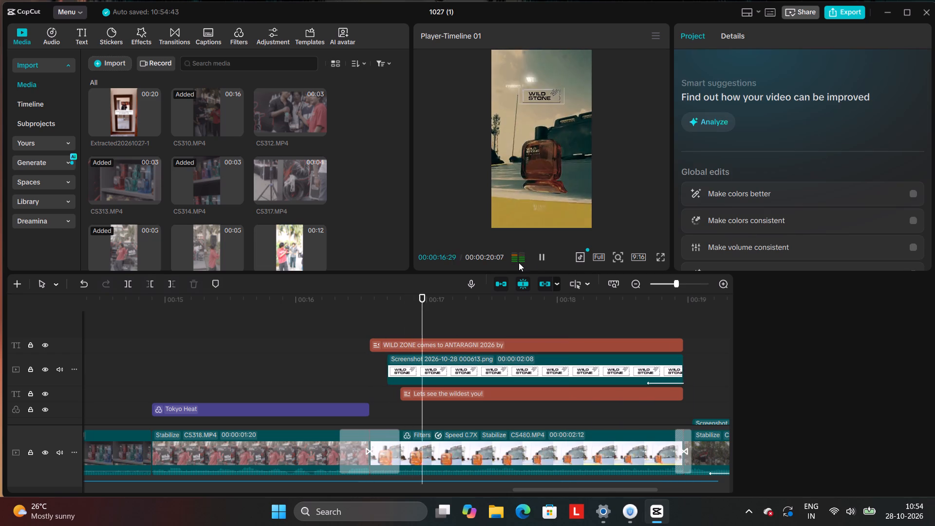
left_click(547, 263)
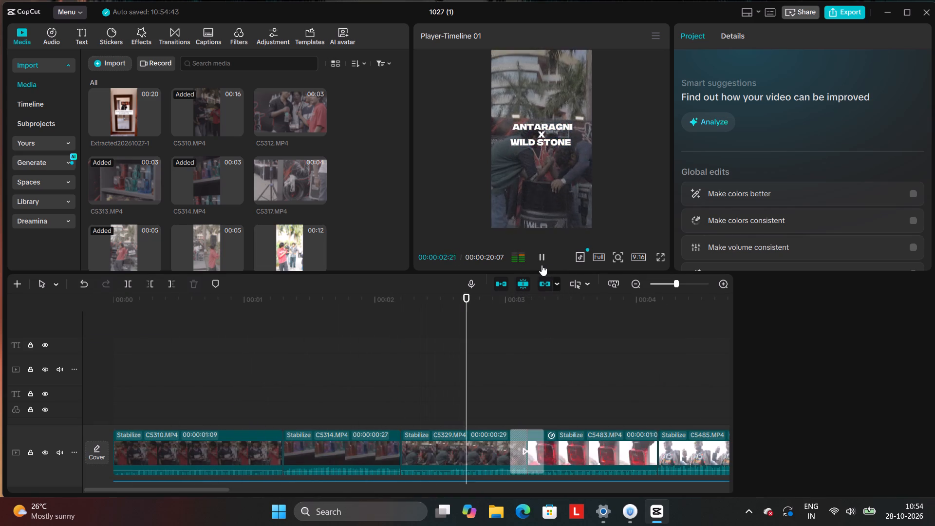
left_click(541, 265)
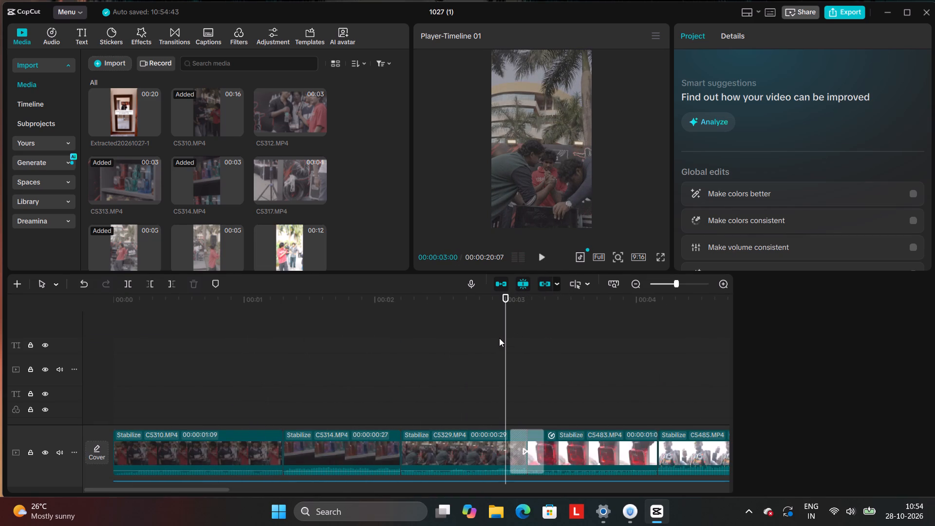
left_click_drag(507, 334, 782, 296)
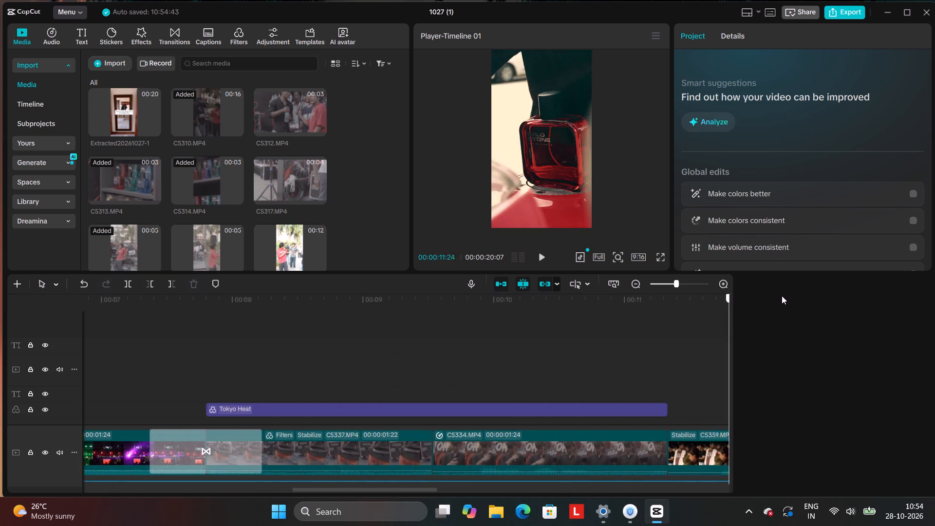
left_click_drag(782, 296, 555, 321)
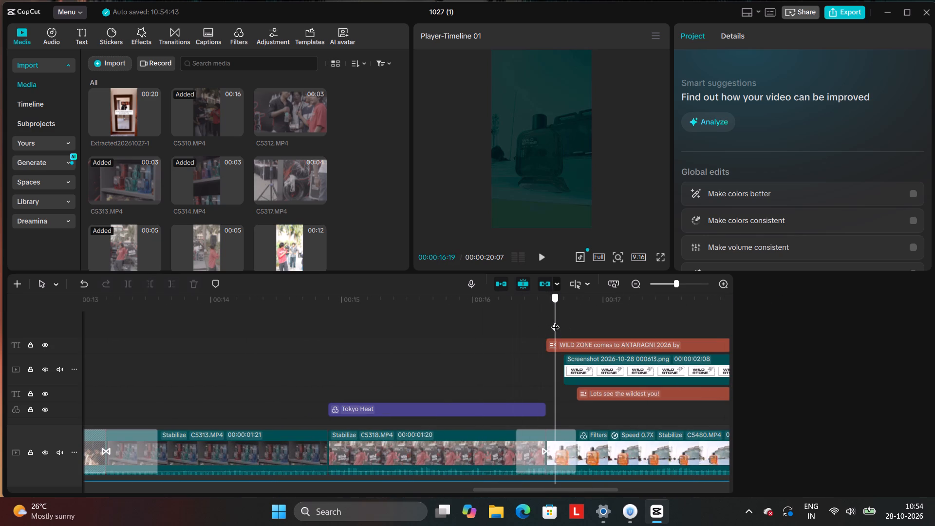
left_click_drag(555, 321, 554, 321)
left_click(657, 257)
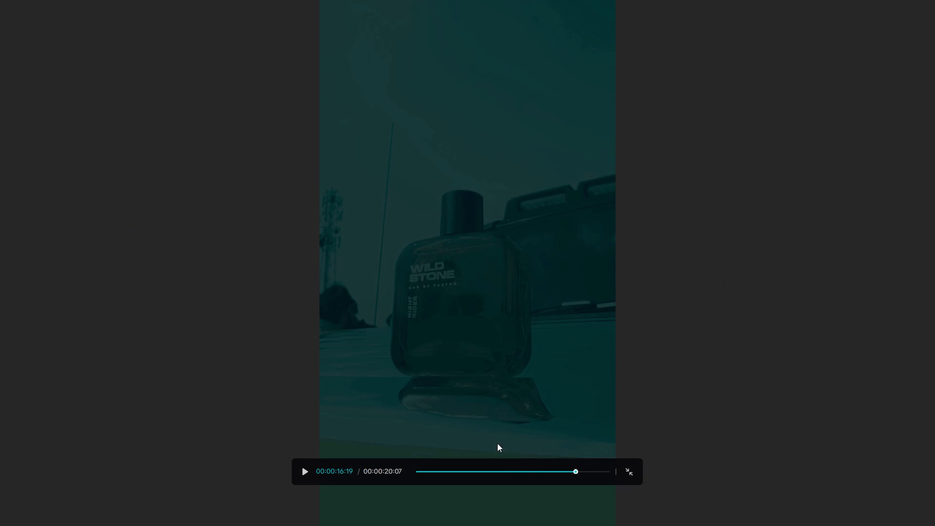
left_click(539, 470)
left_click(306, 470)
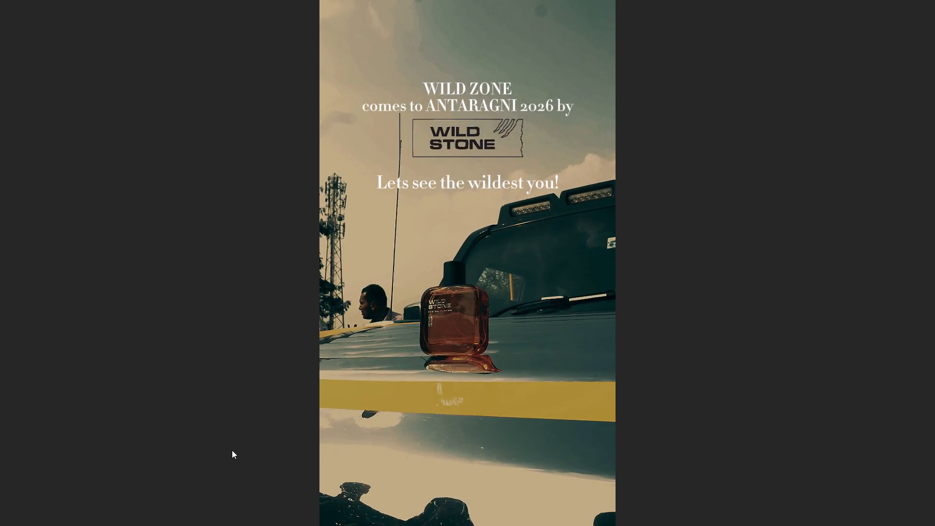
left_click(480, 465)
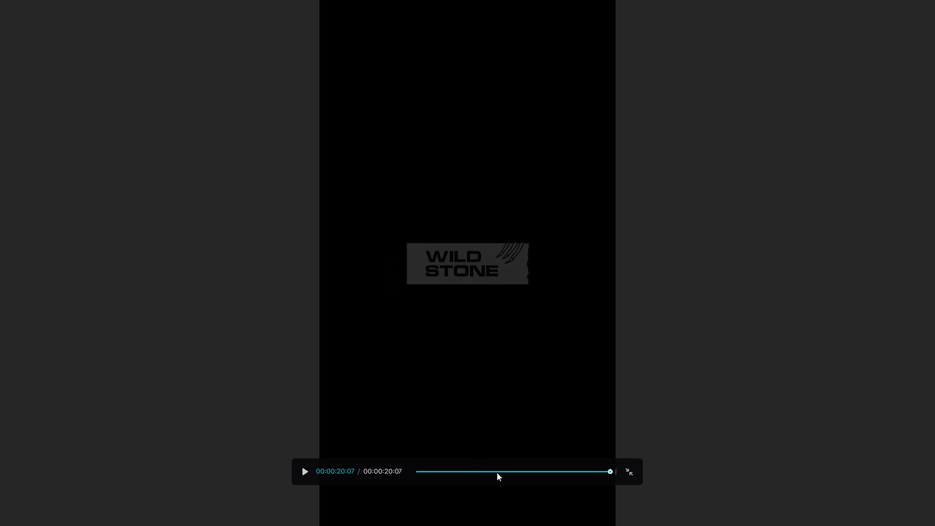
left_click(627, 468)
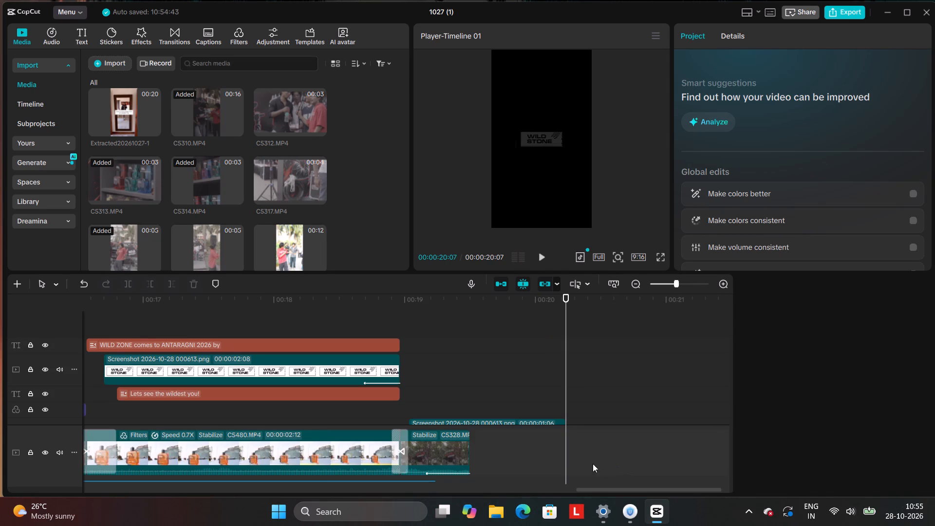
Examine the timeline tracks around the closing clip and play back the end of the video.
scroll(548, 413, "down", 2)
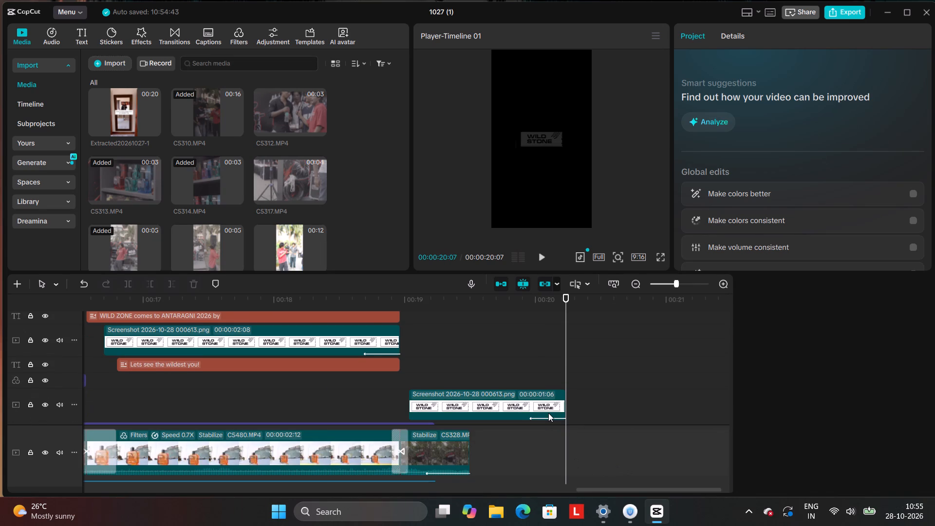
scroll(548, 413, "down", 2)
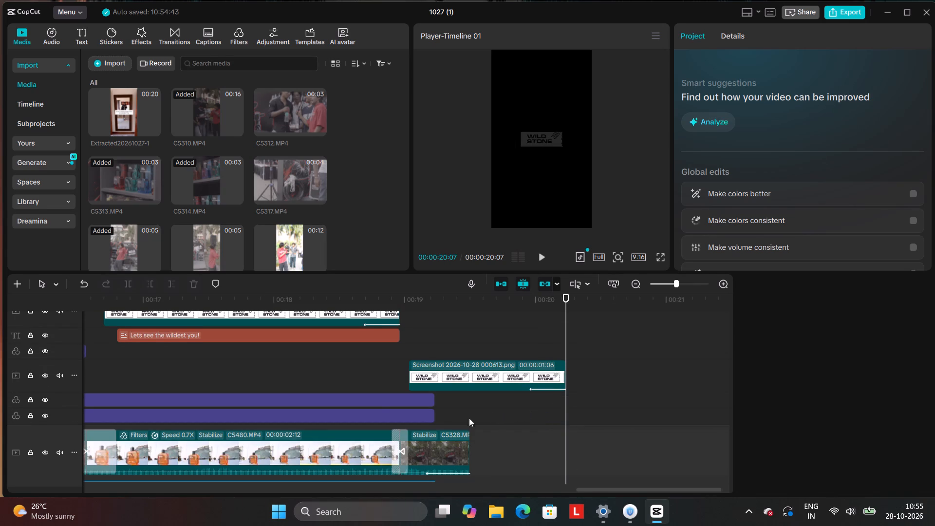
scroll(461, 404, "down", 2)
scroll(461, 404, "up", 1)
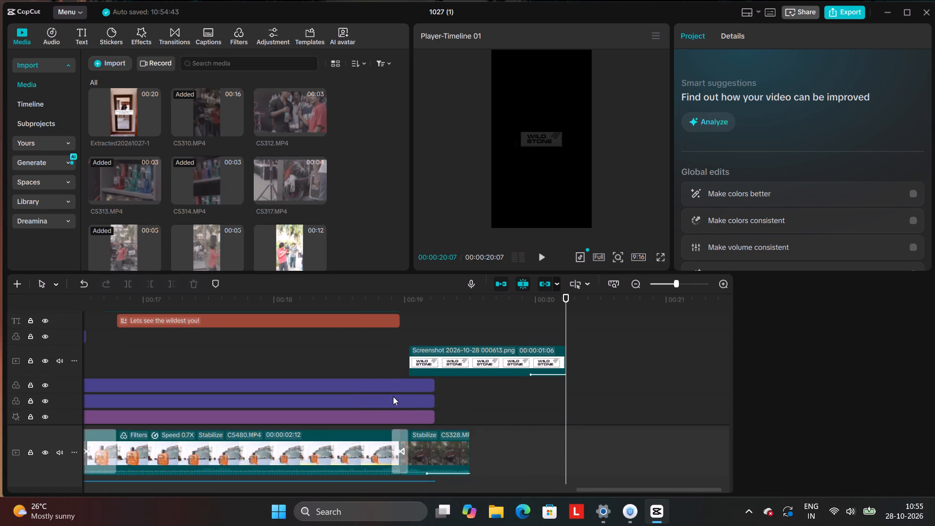
left_click(384, 374)
left_click(545, 251)
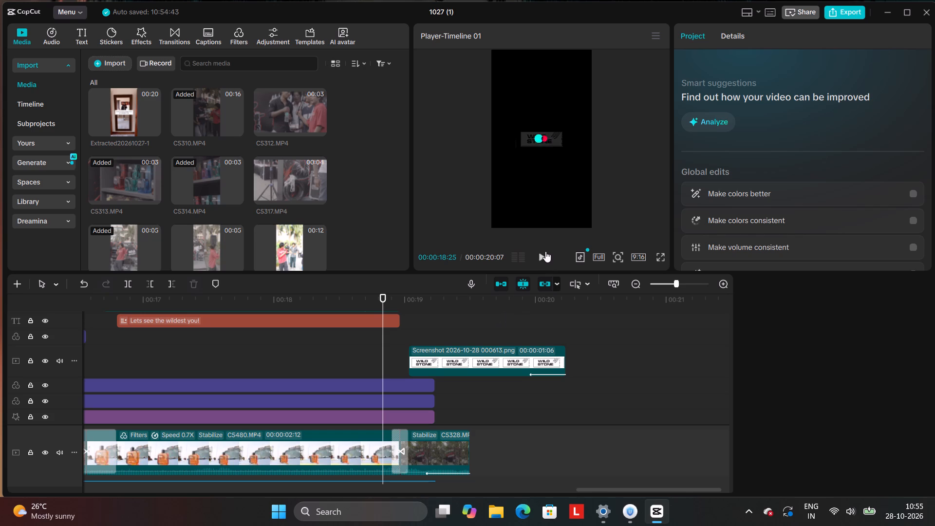
left_click(542, 252)
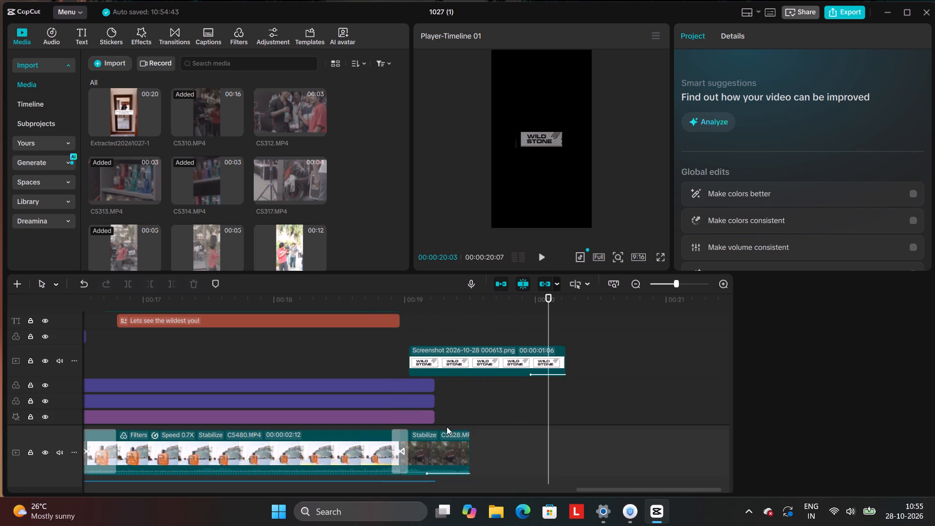
Mute the closing CS328.MP4 clip by lowering its volume to -∞ dB, and play back the ending.
left_click(440, 449)
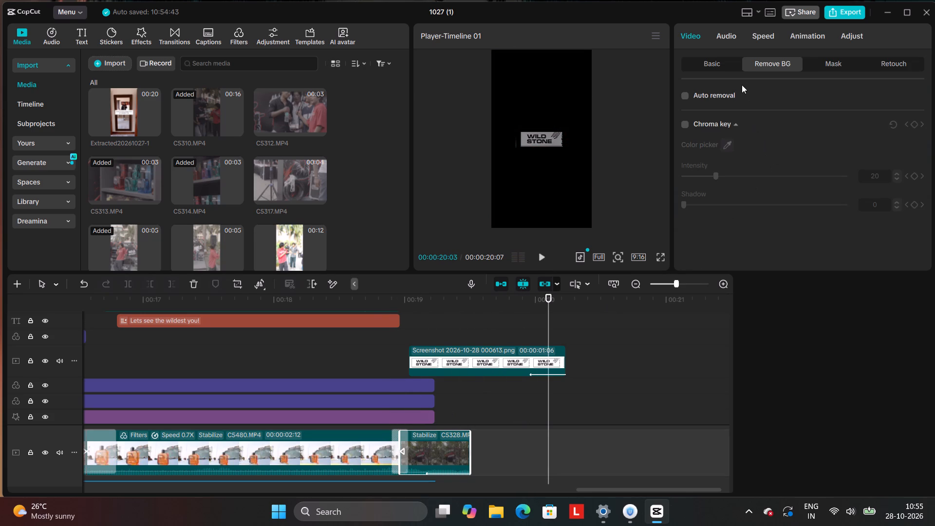
left_click(725, 67)
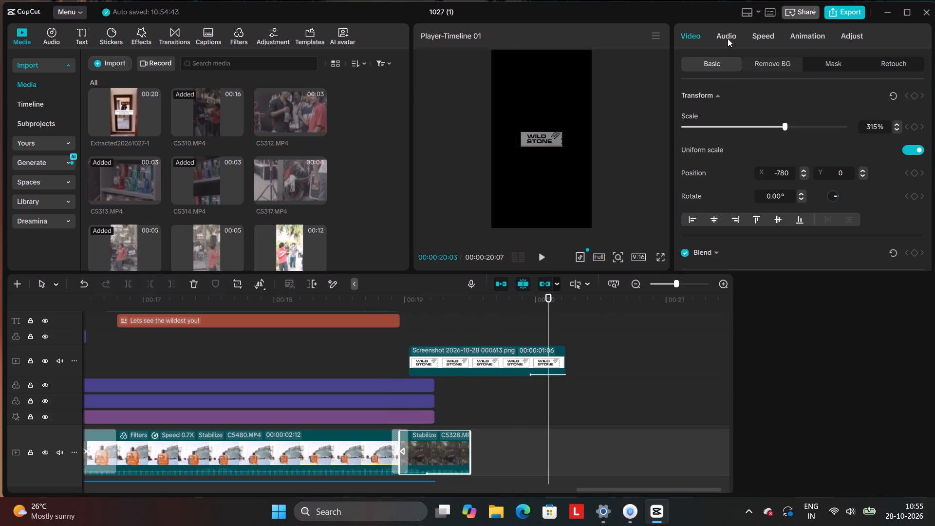
left_click(728, 38)
left_click_drag(784, 128, 588, 156)
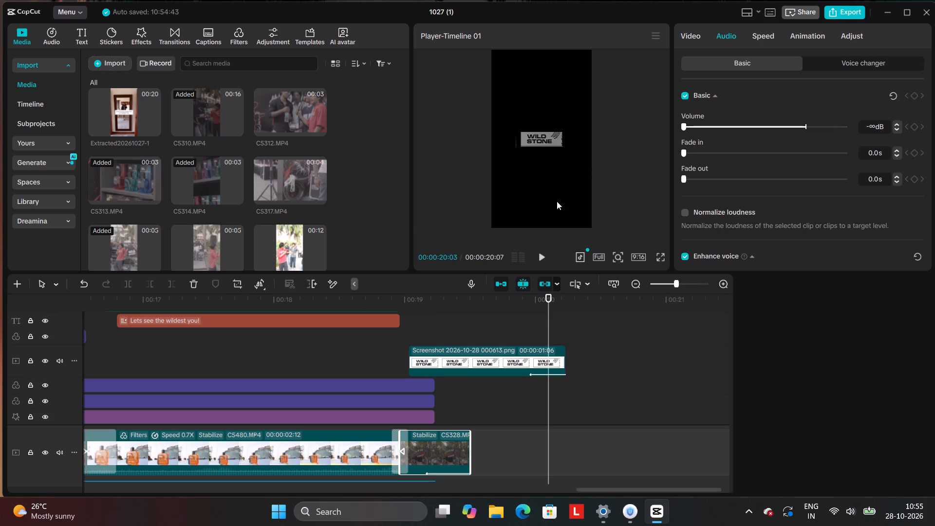
left_click(314, 353)
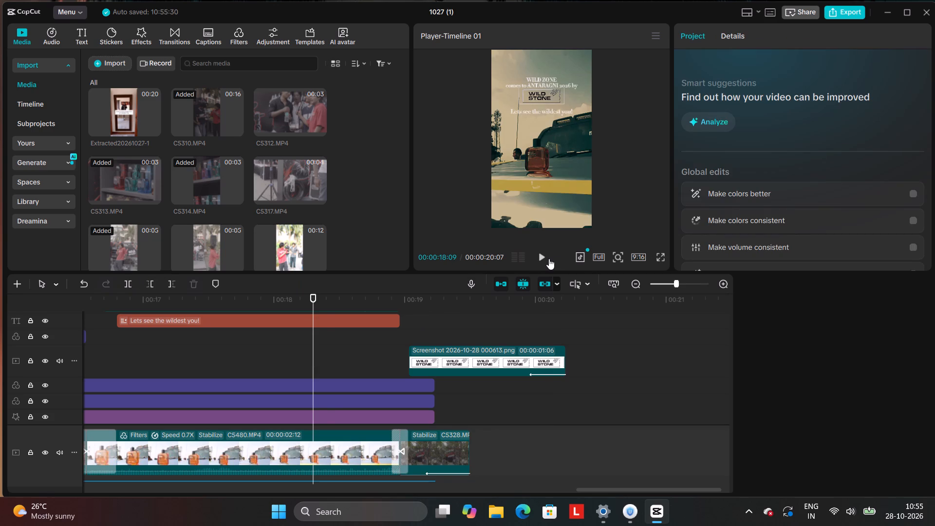
left_click(549, 259)
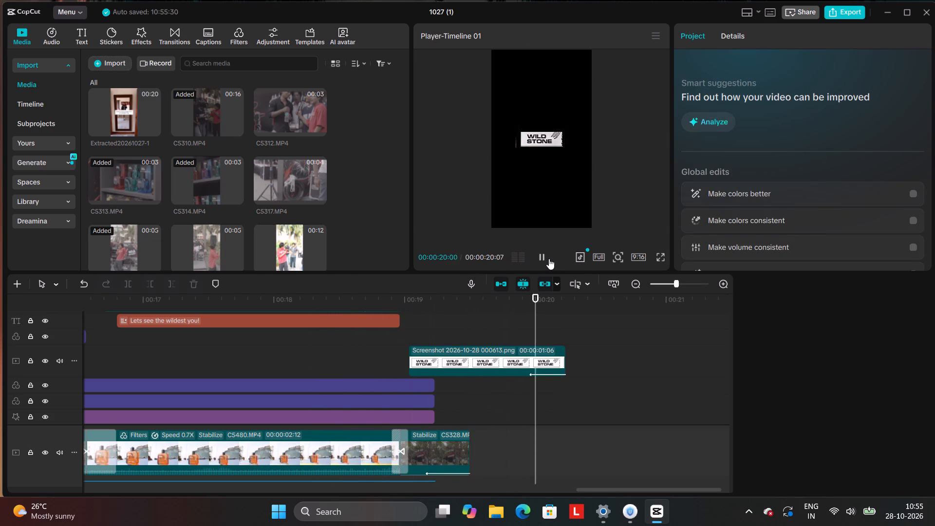
Move the "Lets see the wildest you!" title up close beneath the logo, to Y position 669.
left_click(337, 353)
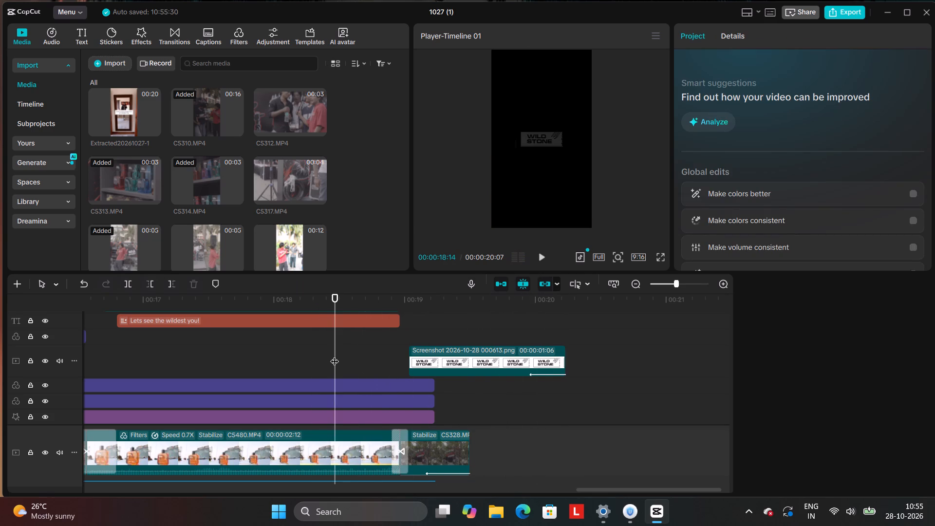
scroll(337, 355, "up", 3)
left_click(338, 362)
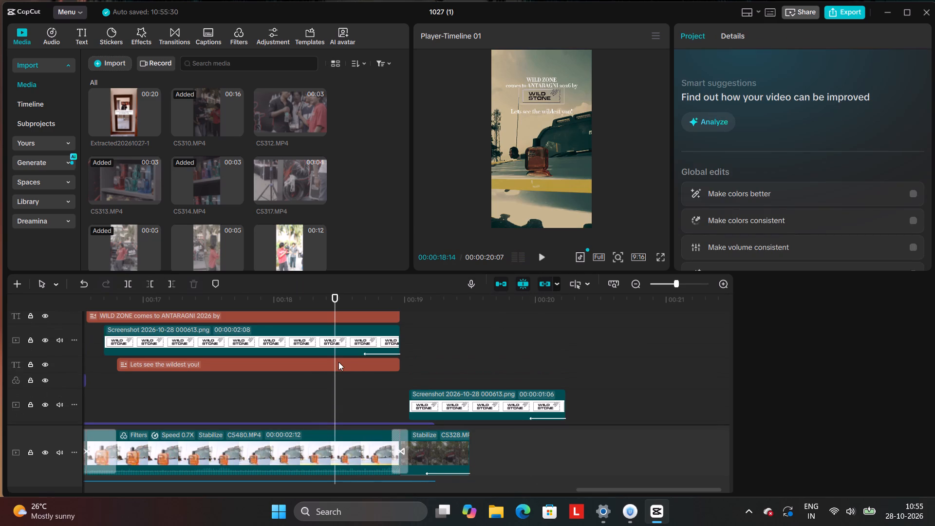
left_click_drag(552, 112, 552, 111)
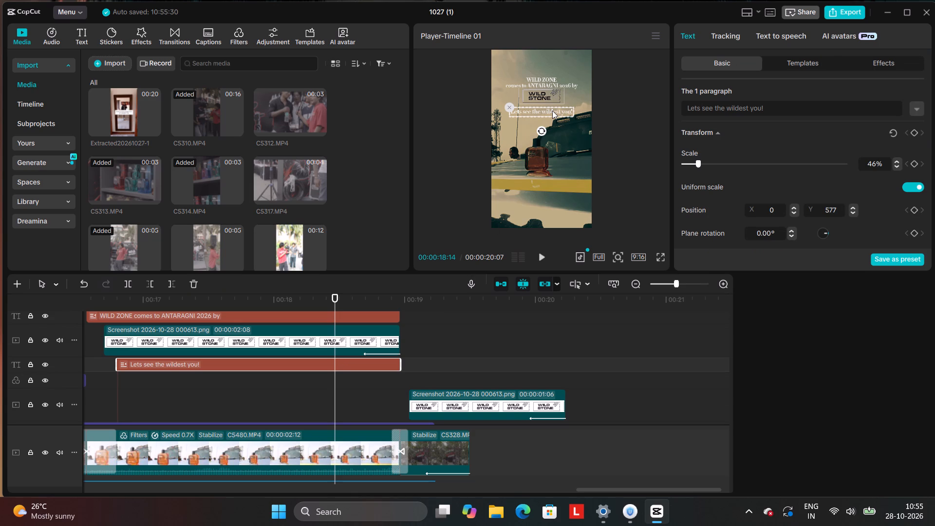
left_click_drag(552, 111, 552, 102)
left_click_drag(552, 102, 550, 104)
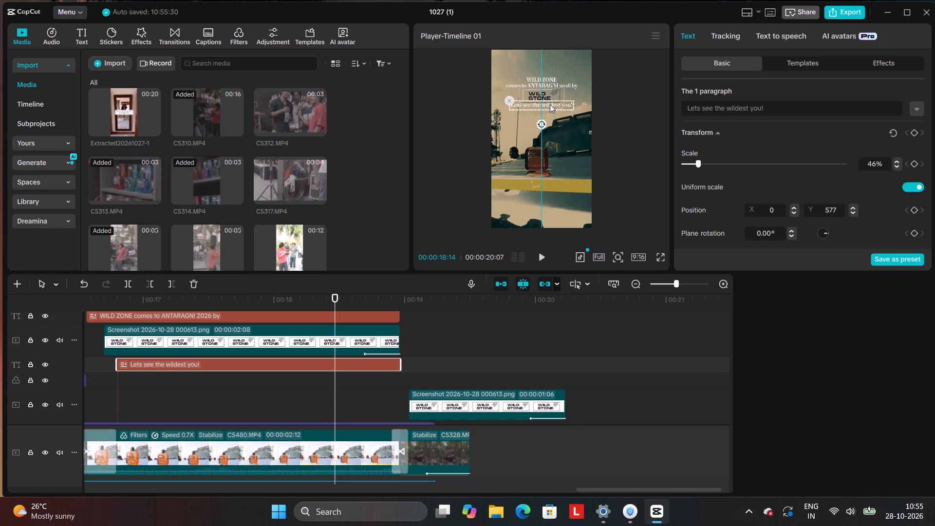
left_click_drag(550, 104, 550, 108)
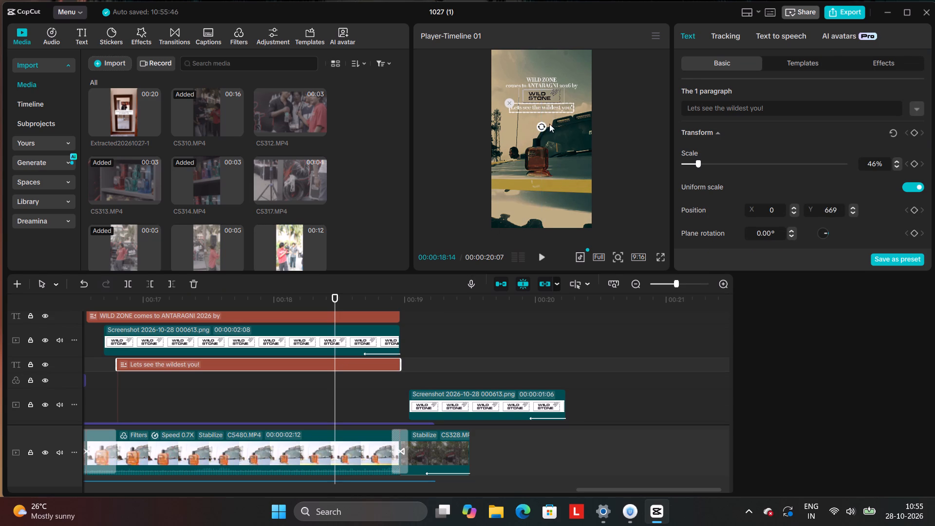
Apply the Fade In entrance animation, 0.5 s long, to the WILD STONE logo image over the perfume bottle shot.
left_click(549, 129)
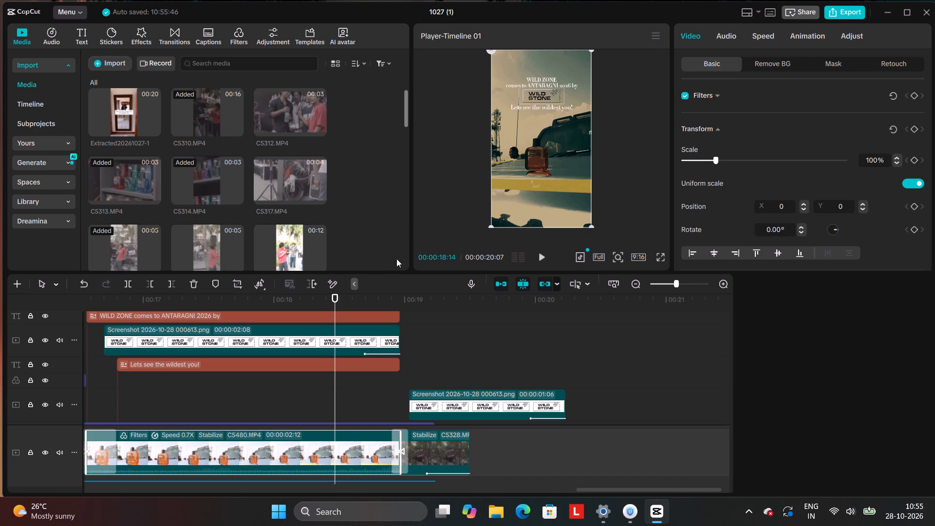
left_click(282, 351)
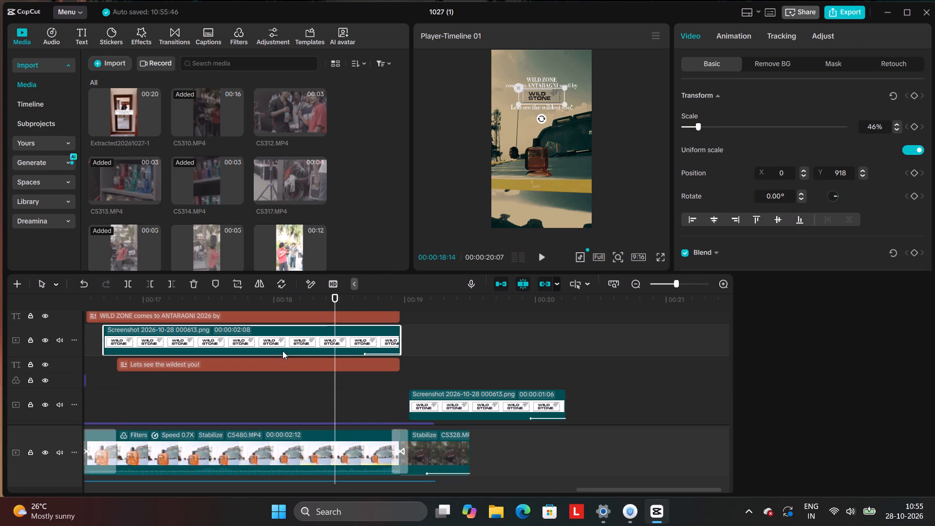
left_click(749, 38)
left_click(739, 153)
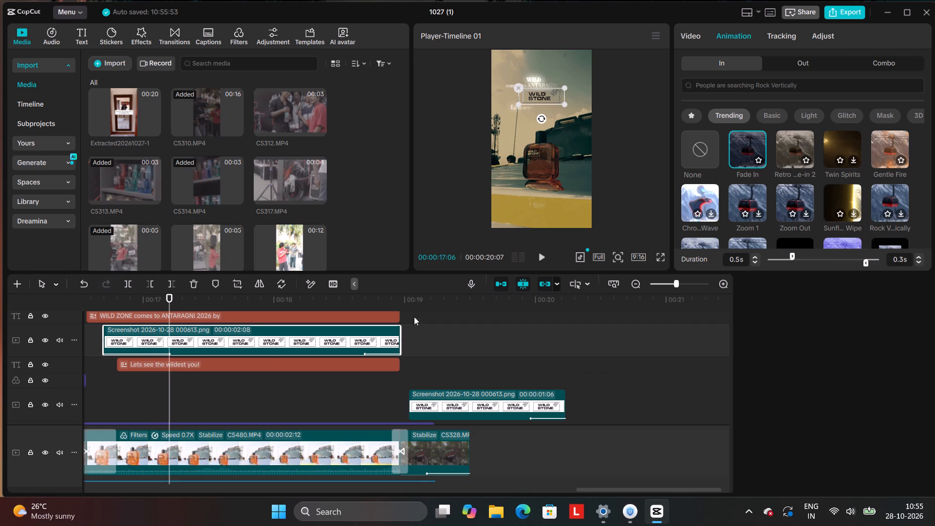
Trim the start of the bottle-shot logo clip so it begins just before the "Lets see the wildest you!" title, lasting 00:00:02:06.
left_click_drag(103, 338, 108, 338)
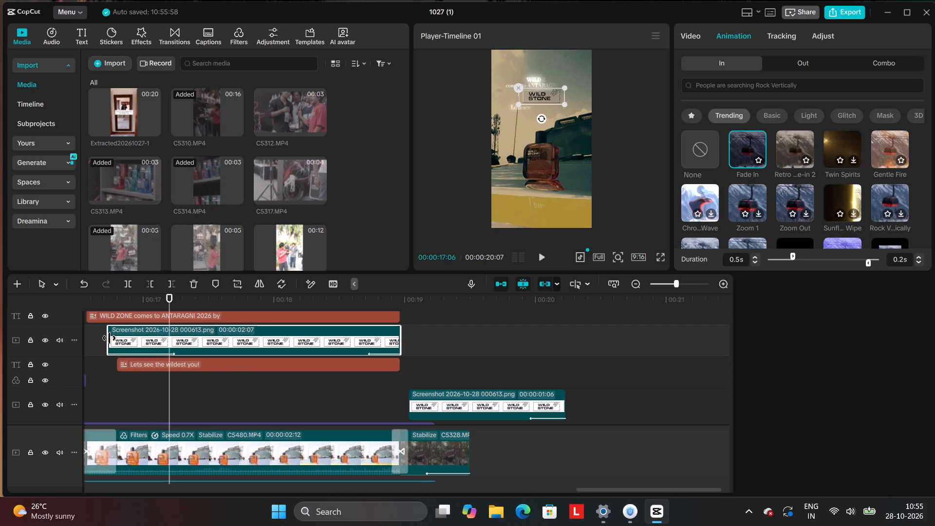
left_click(109, 338)
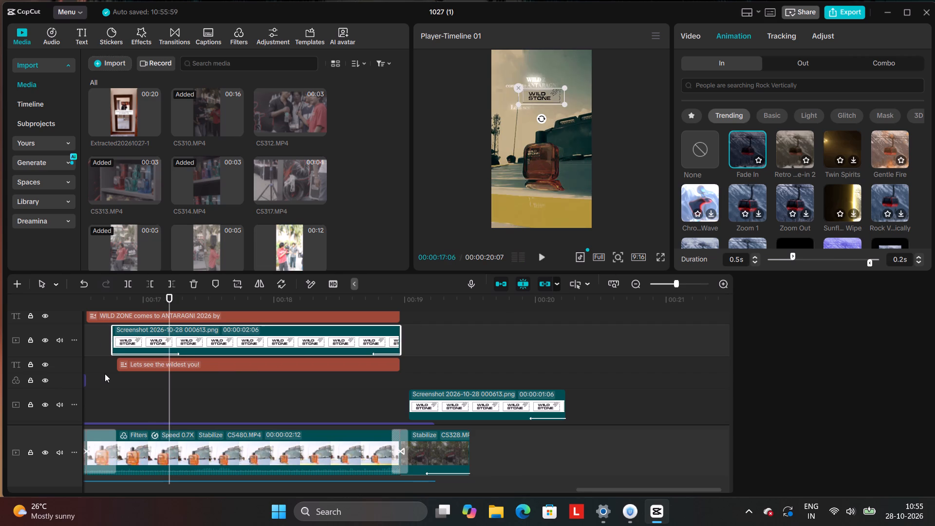
Play back the video from just before the bottle shot to the end, and inspect the logo and titles full screen.
left_click(105, 383)
left_click_drag(102, 384, 95, 387)
left_click(542, 266)
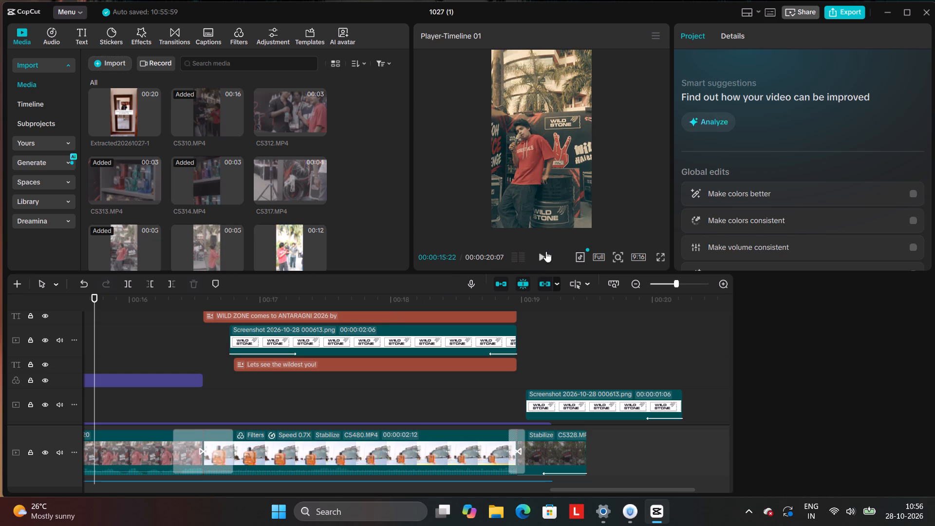
left_click(543, 259)
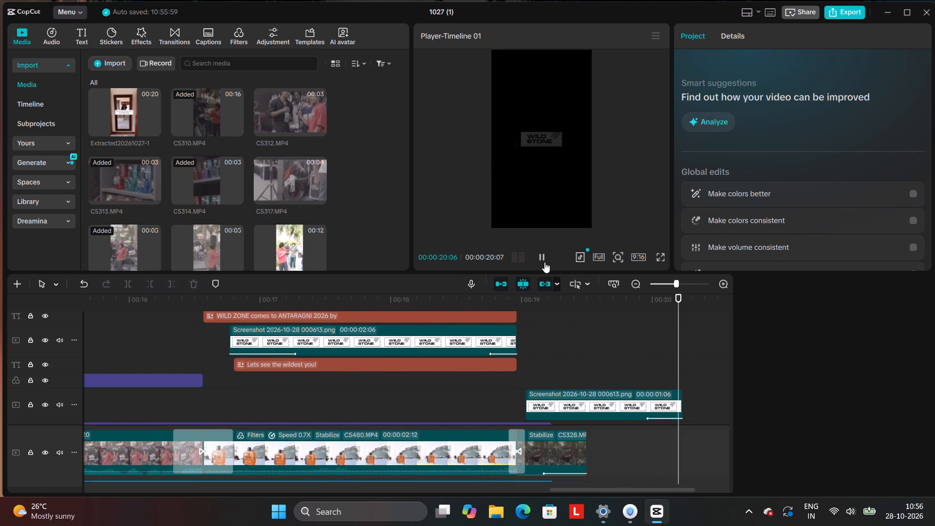
left_click(191, 347)
left_click(260, 379)
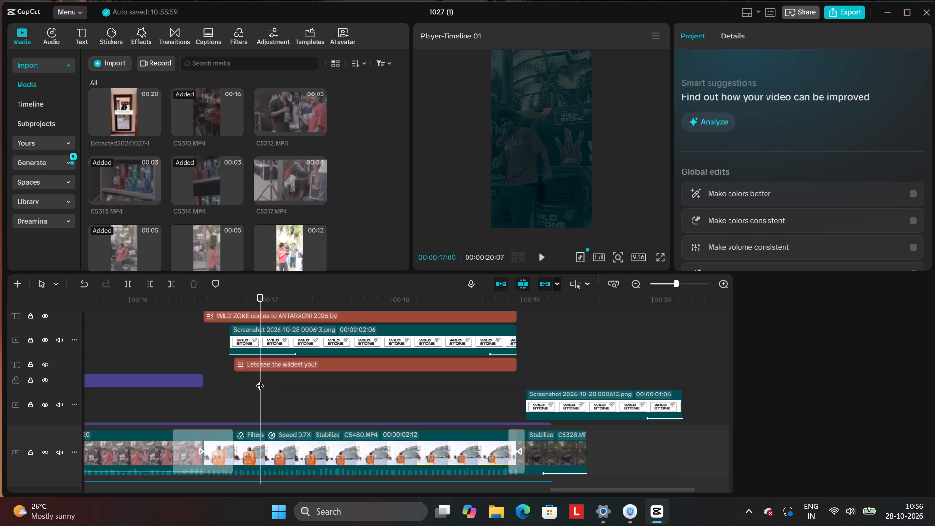
scroll(313, 400, "up", 2)
left_click(318, 407)
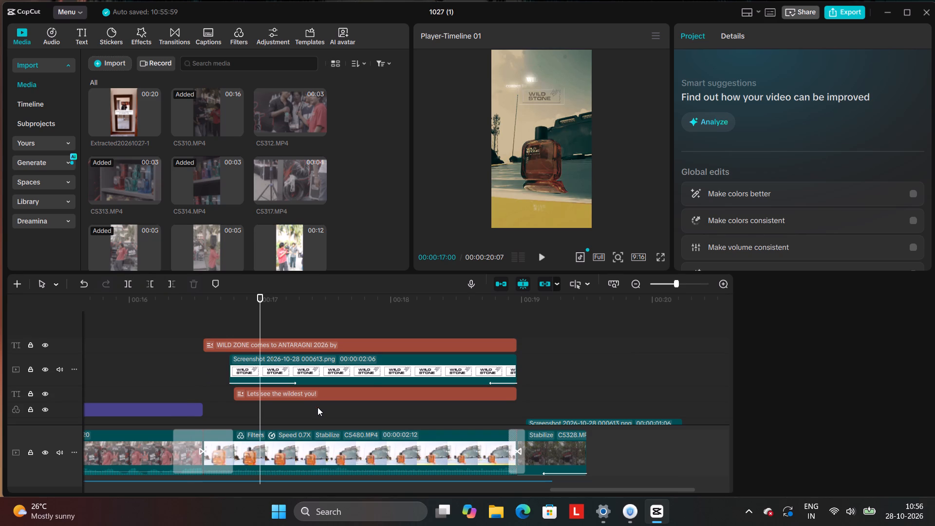
left_click(343, 411)
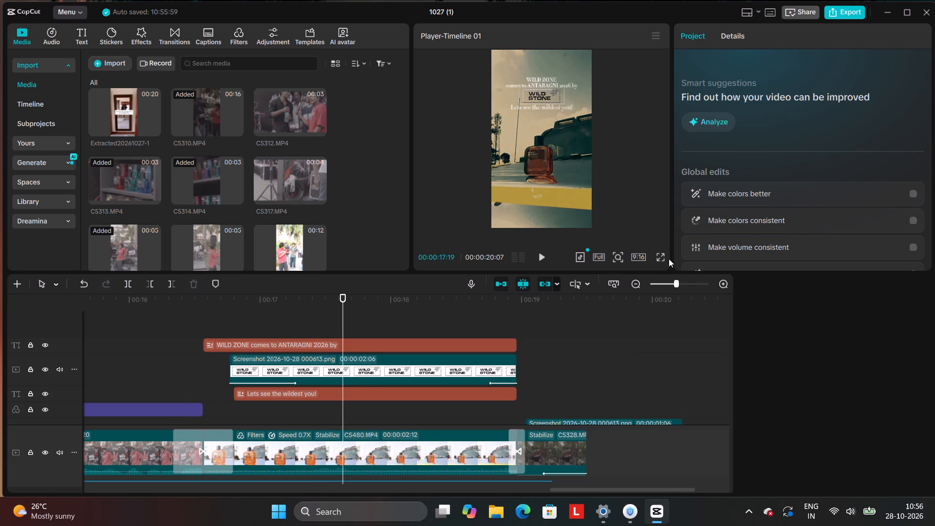
left_click(662, 259)
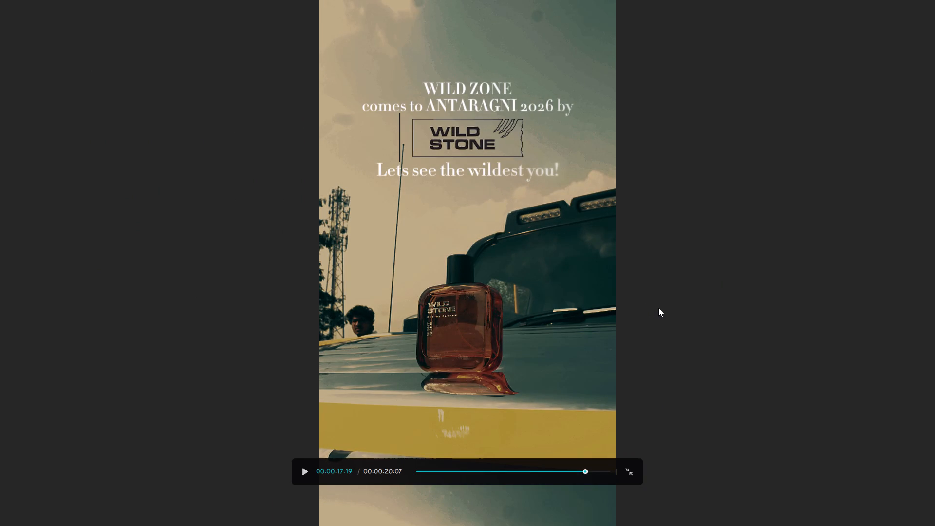
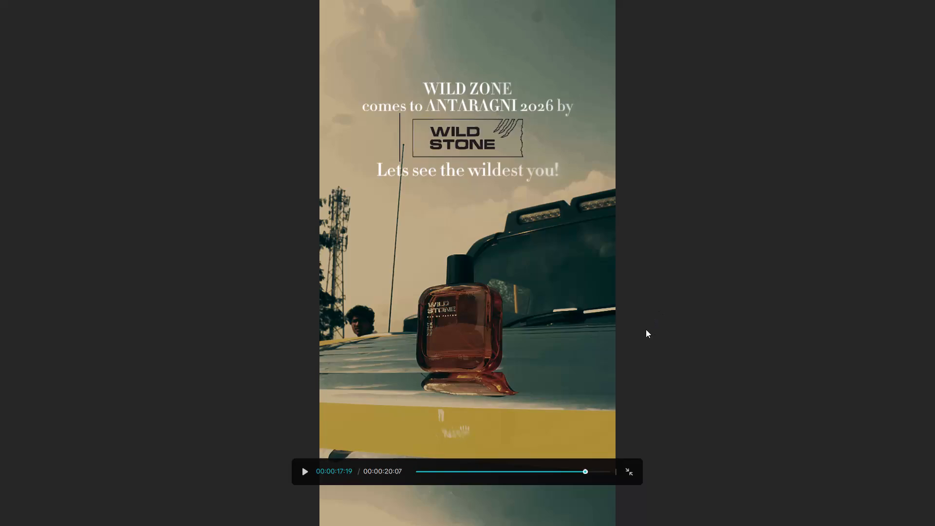
Leave the full-screen preview of the bottle shot and return to the editing timeline.
left_click_drag(629, 427, 629, 437)
left_click(624, 474)
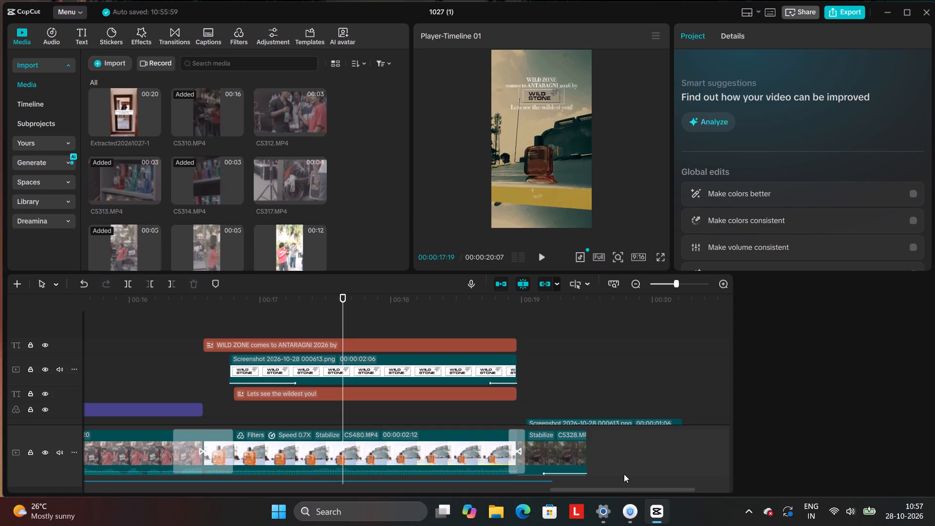
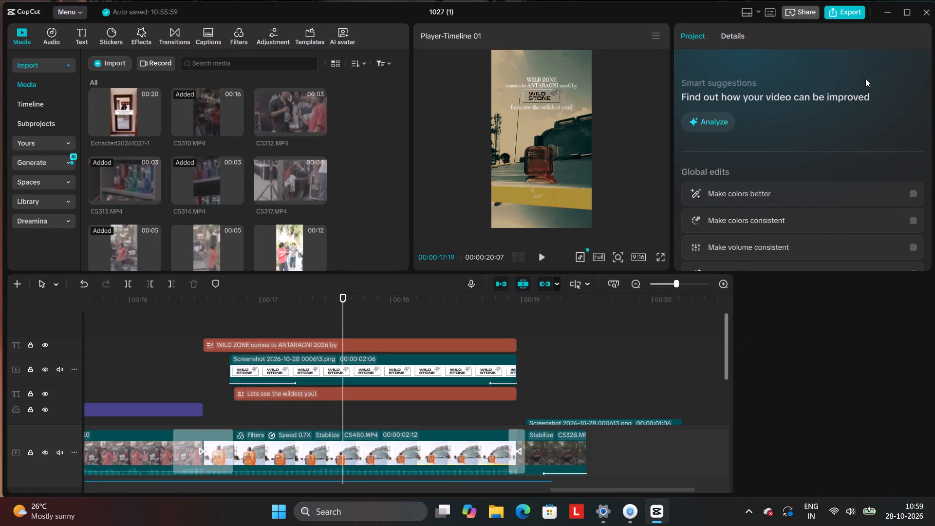
Open the export settings for project 1027 (1) and name the exported video "ANTARAGNI X WILD STONE ......".
left_click(846, 16)
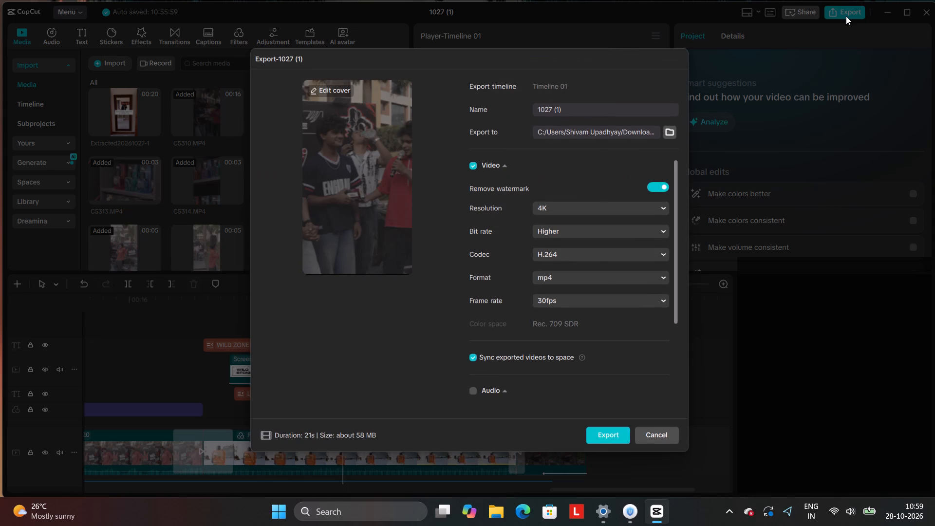
left_click(656, 108)
key("BackSpace")
key("BackSpace")
key("BackSpace")
key("BackSpace")
key("BackSpace")
key("BackSpace")
key("BackSpace")
key("BackSpace")
key("BackSpace")
key("BackSpace")
key("BackSpace")
key("BackSpace")
key("BackSpace")
key("BackSpace")
type("ANTARA")
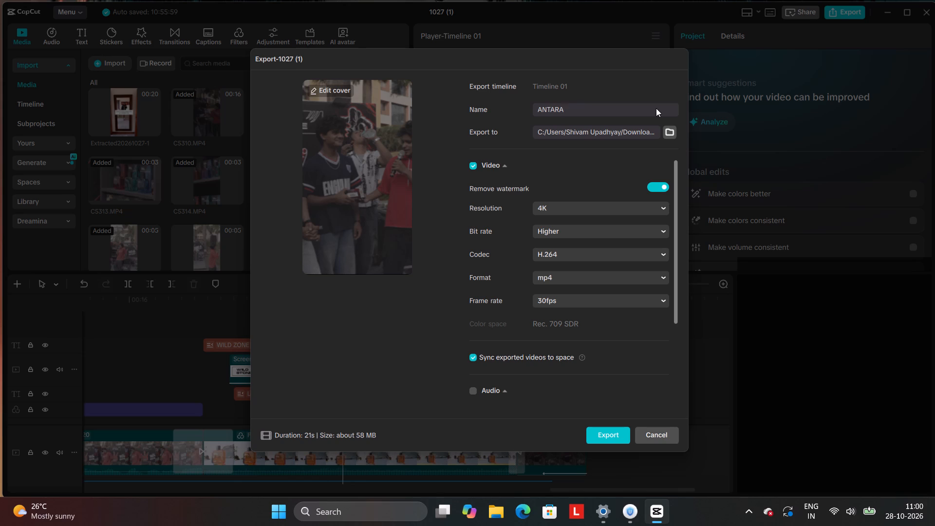
type("GNI X WILD STONE")
key("space")
type("......")
Choose the My projects folder inside Downloads as the export location for the video.
left_click(667, 133)
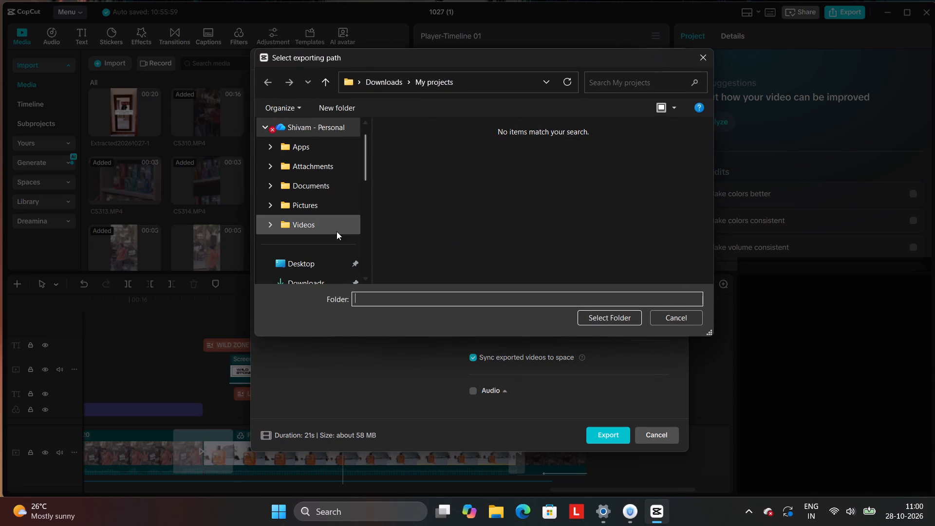
left_click(326, 280)
left_click(440, 206)
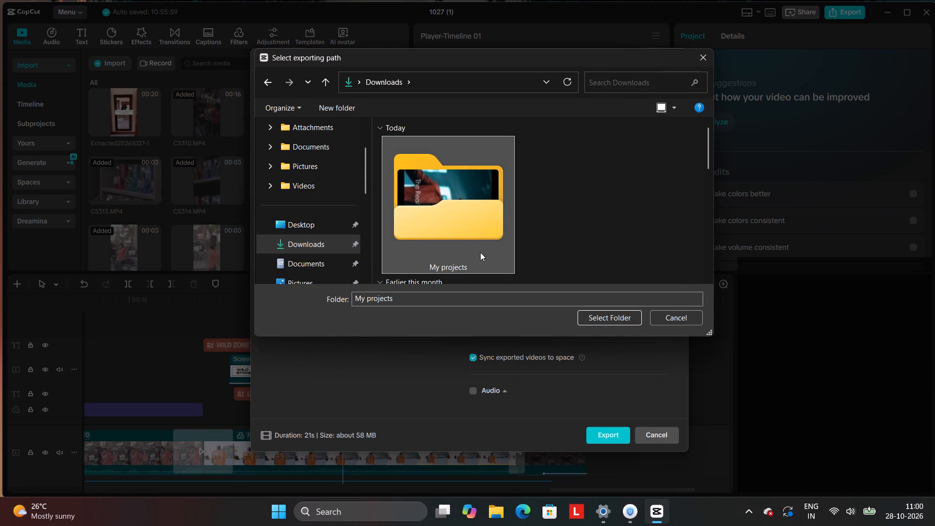
Confirm the My projects folder in Downloads as the export location.
left_click(589, 315)
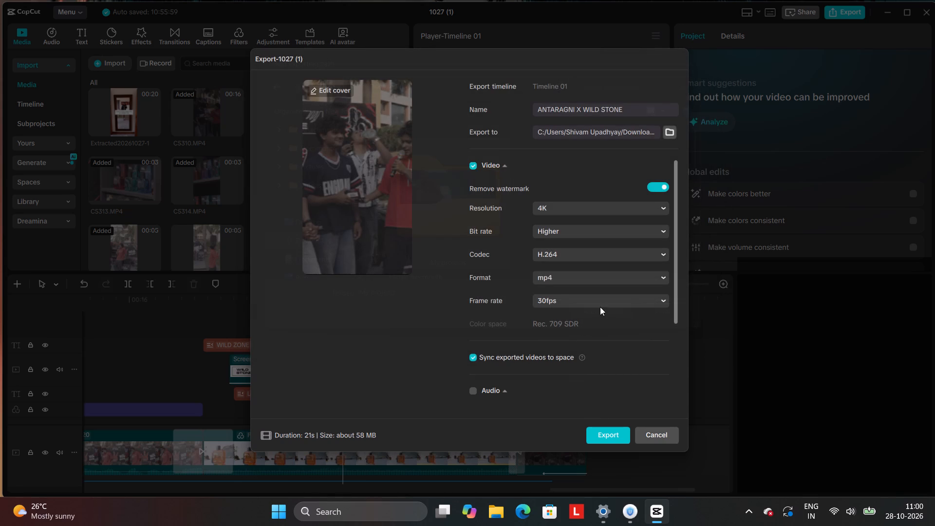
Set the export frame rate to 59.94fps and export the video, replacing the existing file of the same name.
left_click(600, 304)
left_click(600, 418)
left_click(610, 431)
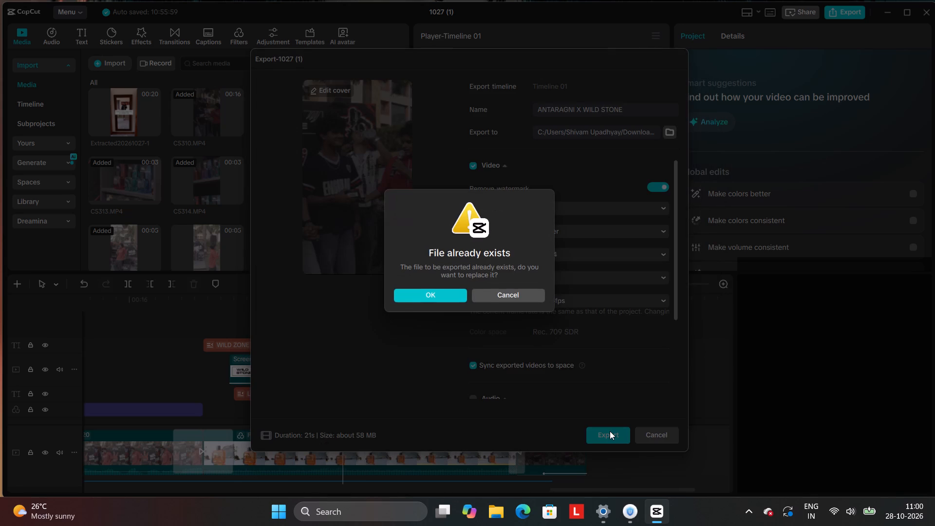
left_click(452, 296)
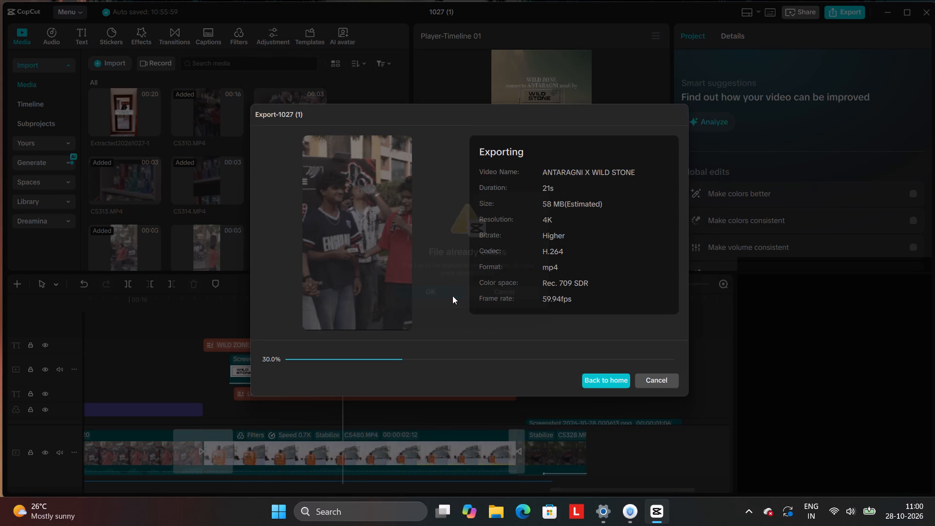
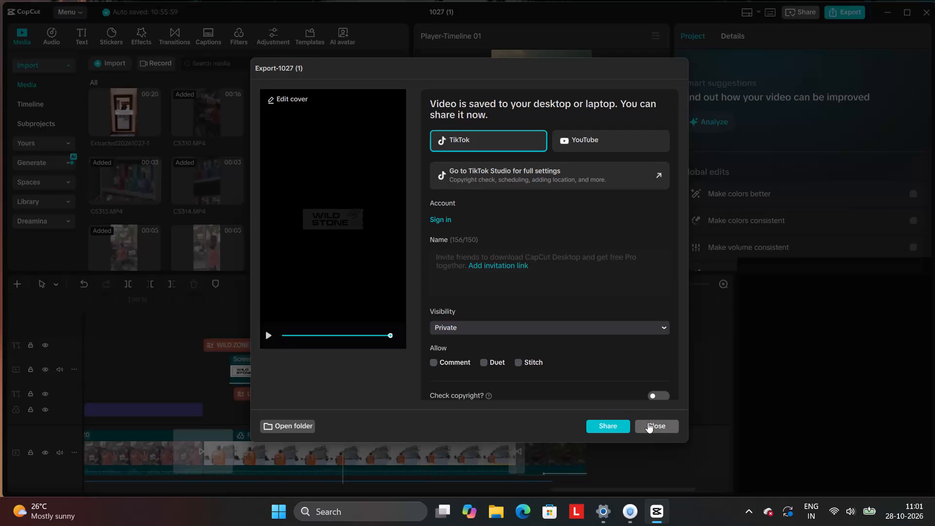
Close the export window of project 1027 (1) without sharing the video to TikTok or YouTube.
left_click(648, 423)
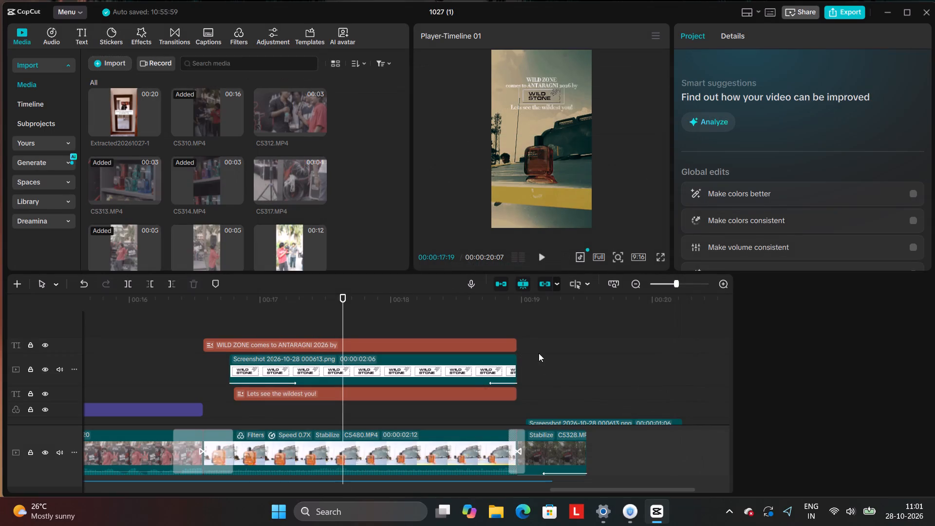
Bring up the pinned Windows apps for switching away from the video editor.
left_click(265, 518)
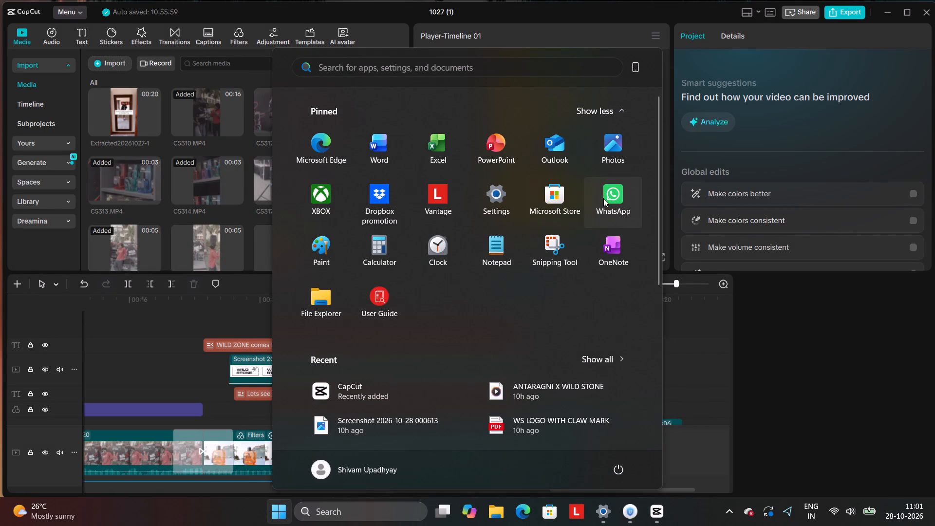
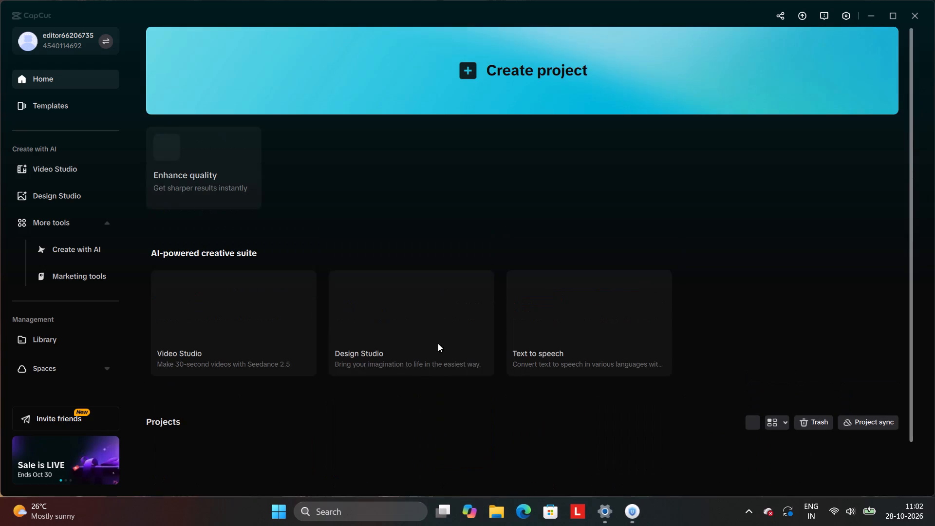
Open project 1028 from the projects list.
scroll(247, 347, "down", 1)
left_click(276, 424)
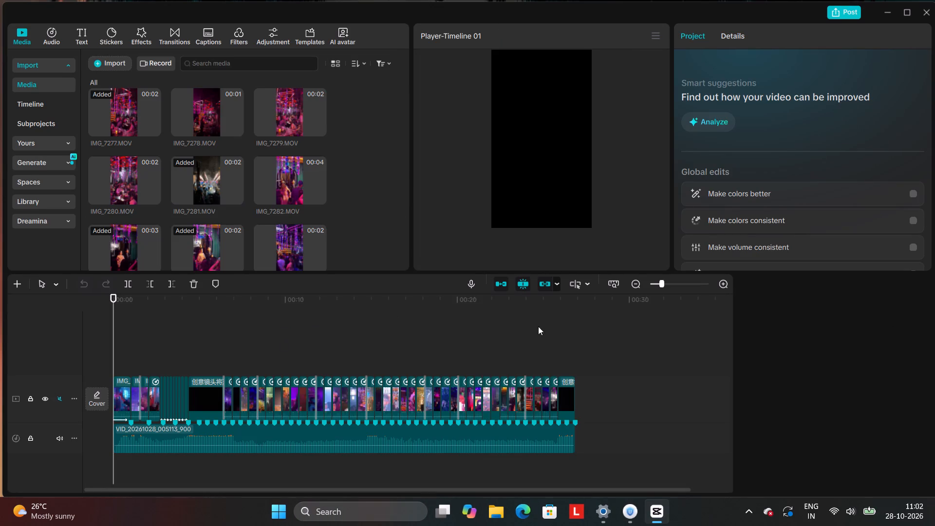
Place the playhead at 00:00:04:11, where the black clip after the opening shots begins.
left_click(678, 282)
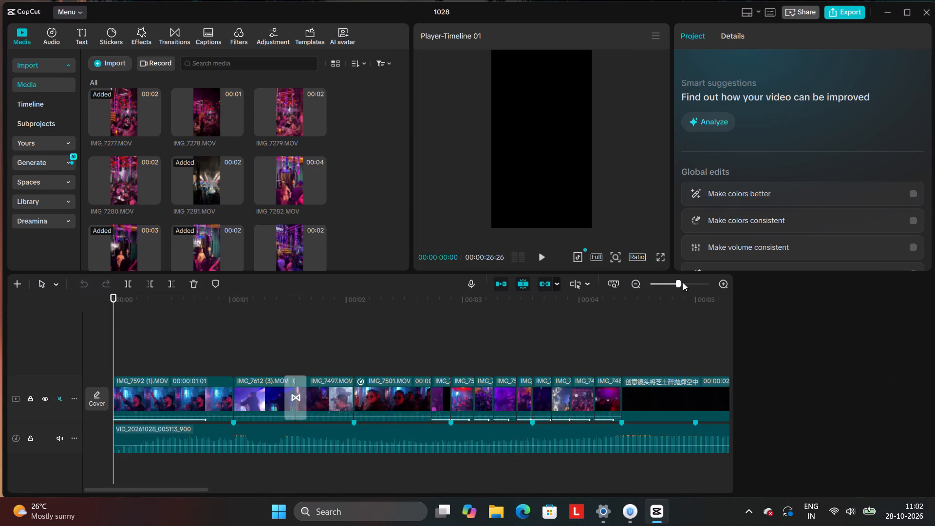
left_click(618, 358)
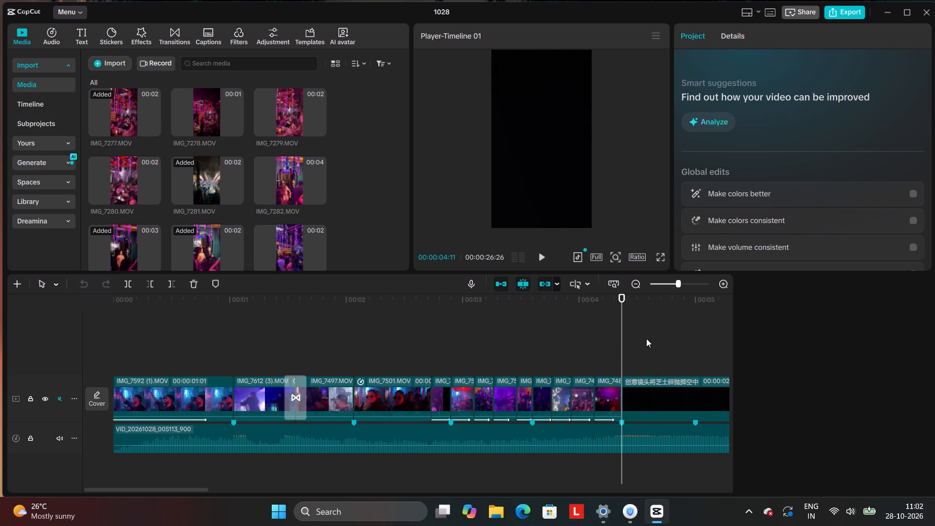
Look through the My projects and Downloads folders for media to import into project 1028.
left_click(107, 67)
left_click(113, 84)
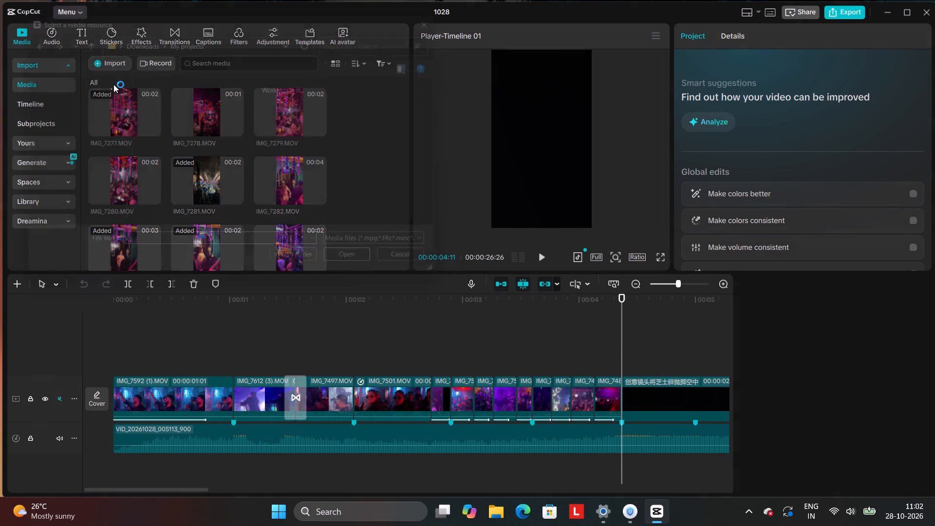
scroll(166, 126, "down", 2)
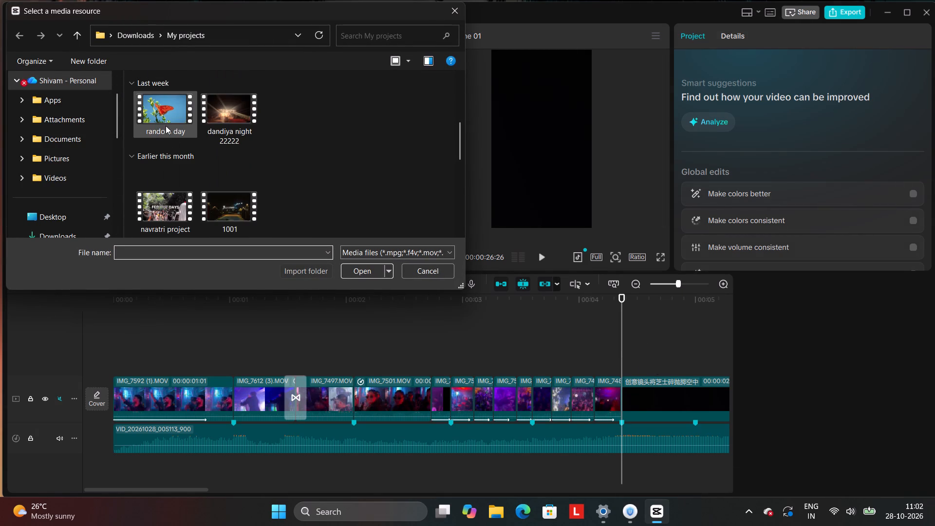
scroll(166, 126, "down", 4)
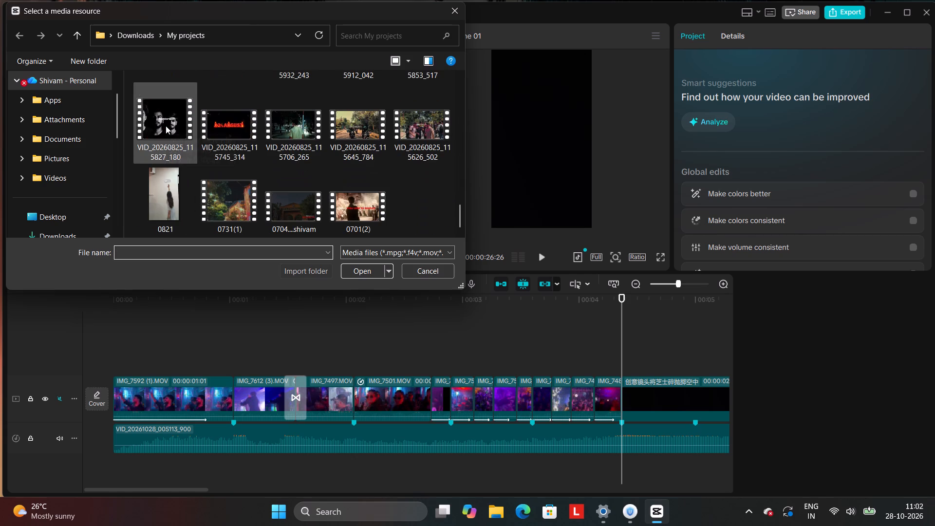
scroll(56, 179, "down", 1)
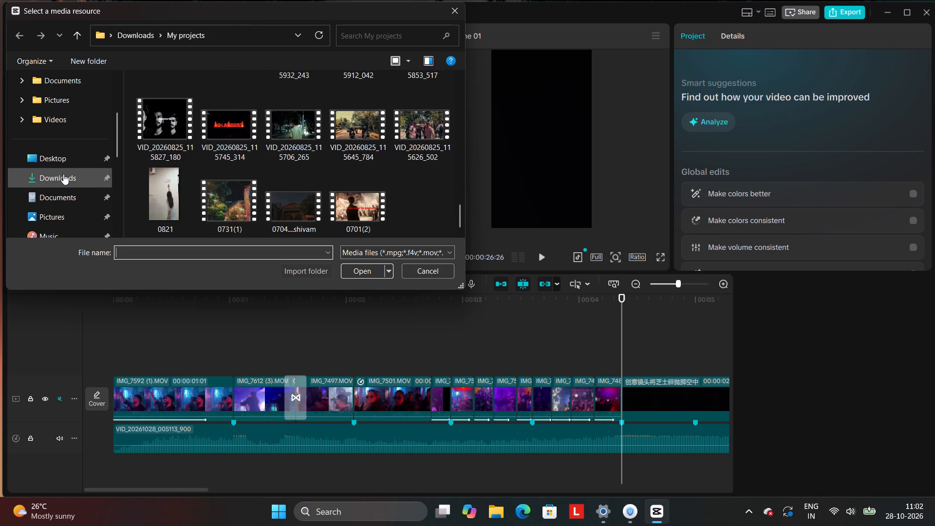
left_click(63, 174)
scroll(162, 173, "down", 2)
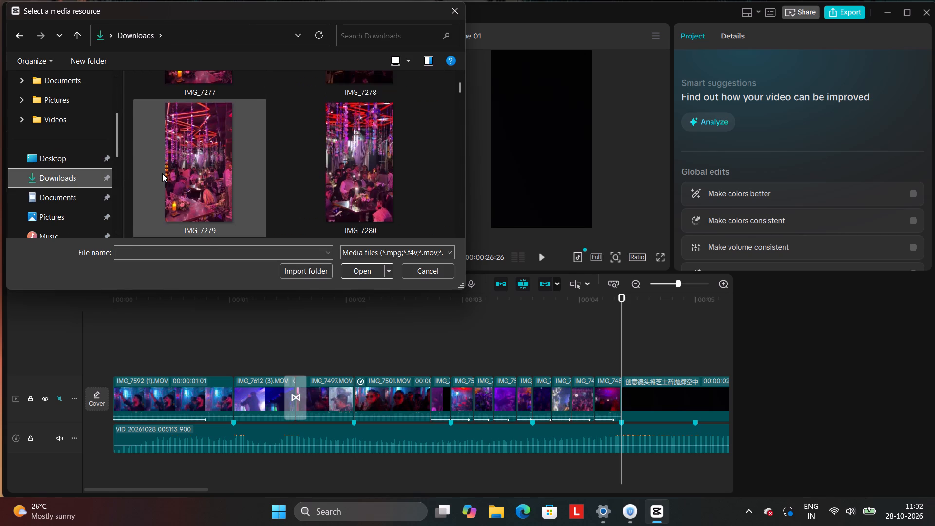
scroll(162, 173, "up", 6)
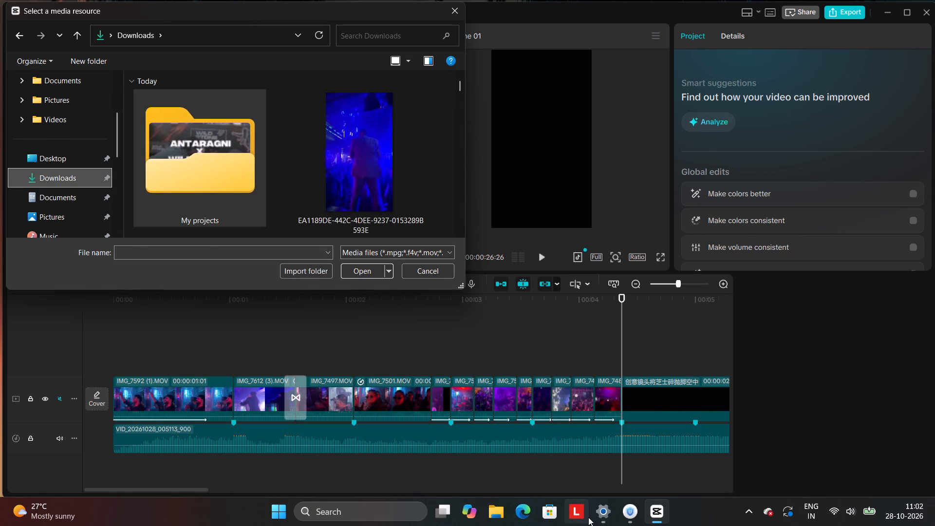
Bring up the pinned Windows apps for switching away from the media import window.
left_click(281, 524)
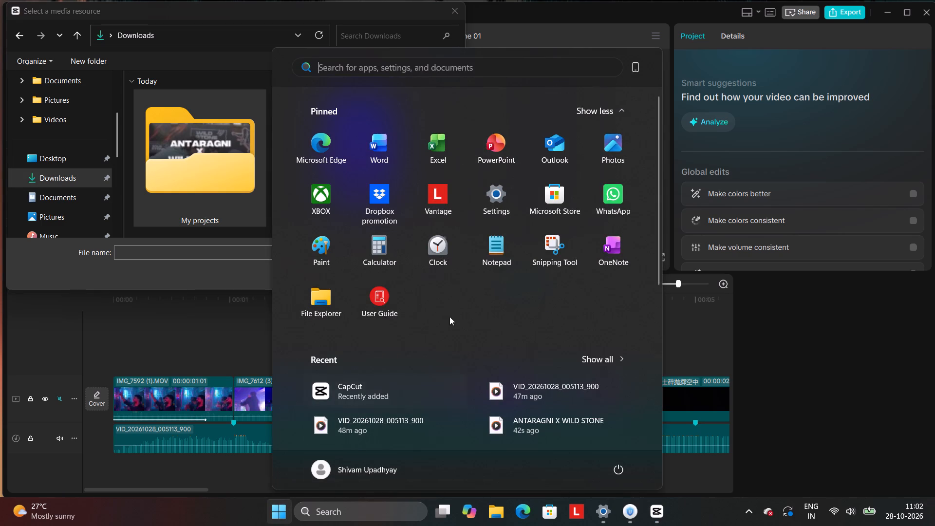
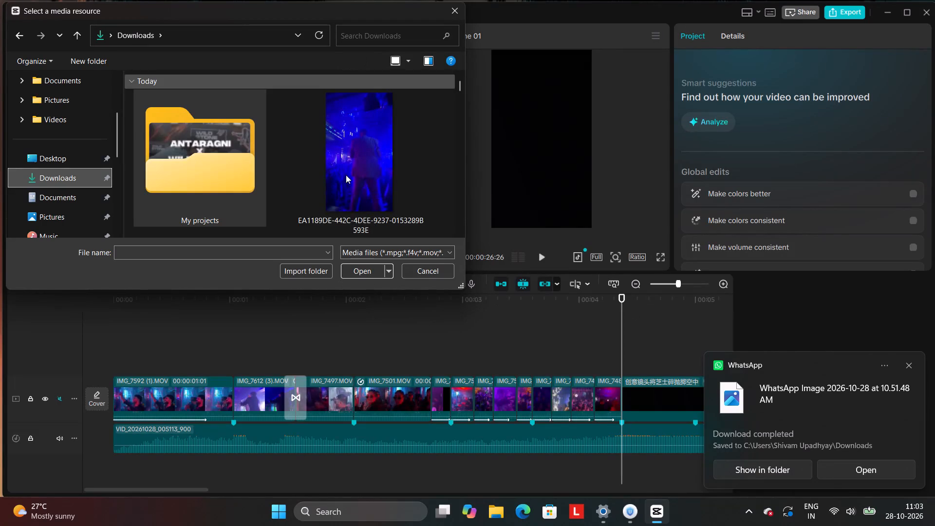
Find WhatsApp Image 2026-10-28 at 10.51.48 AM among the recent files and import it into the project media.
scroll(320, 212, "up", 3)
left_click(81, 161)
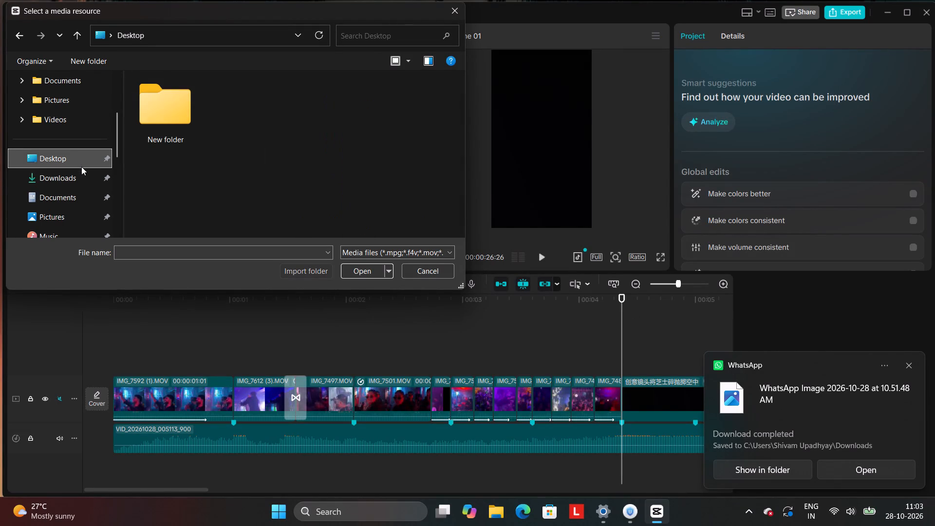
left_click(80, 171)
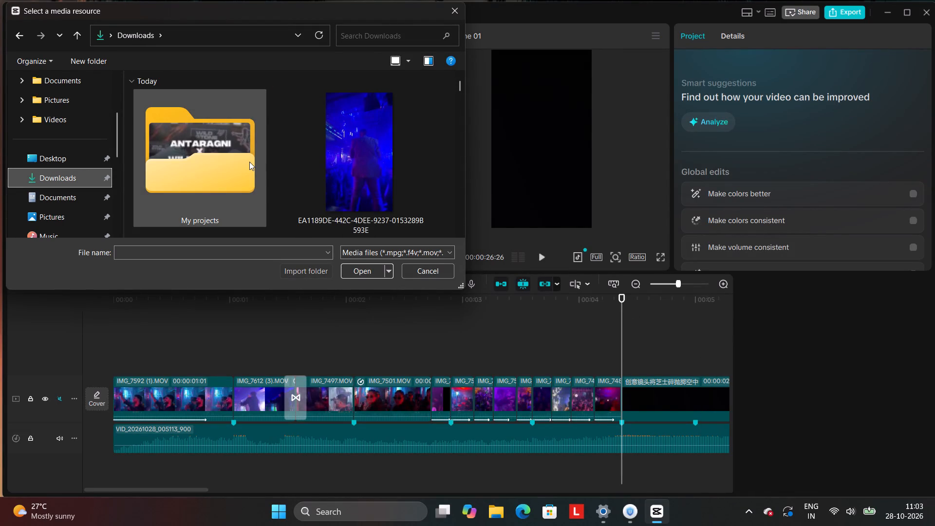
scroll(249, 162, "up", 2)
scroll(249, 162, "down", 4)
scroll(249, 162, "up", 7)
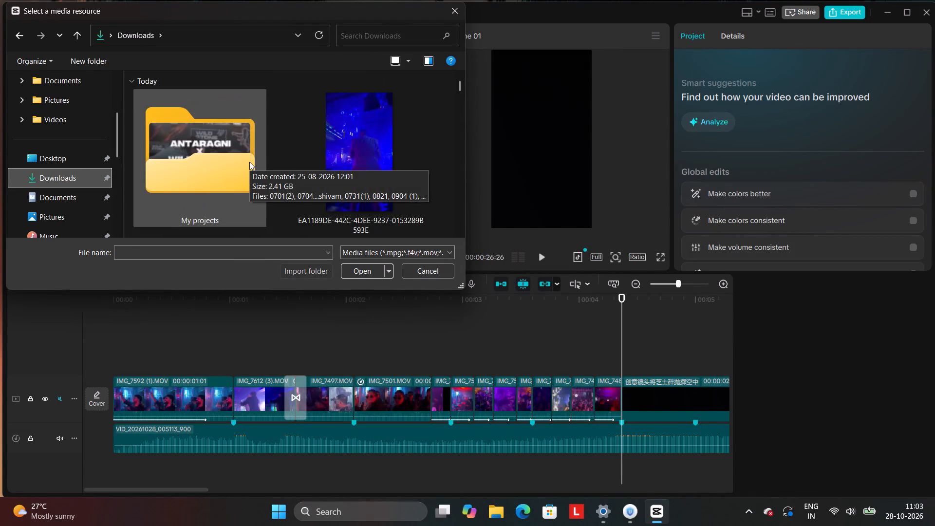
scroll(249, 162, "down", 16)
scroll(249, 162, "up", 2)
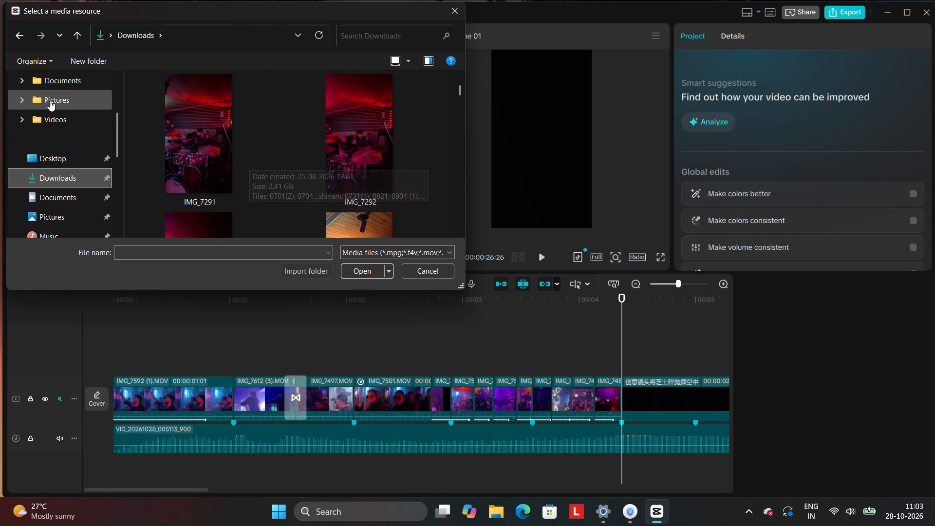
scroll(63, 106, "up", 7)
left_click(67, 89)
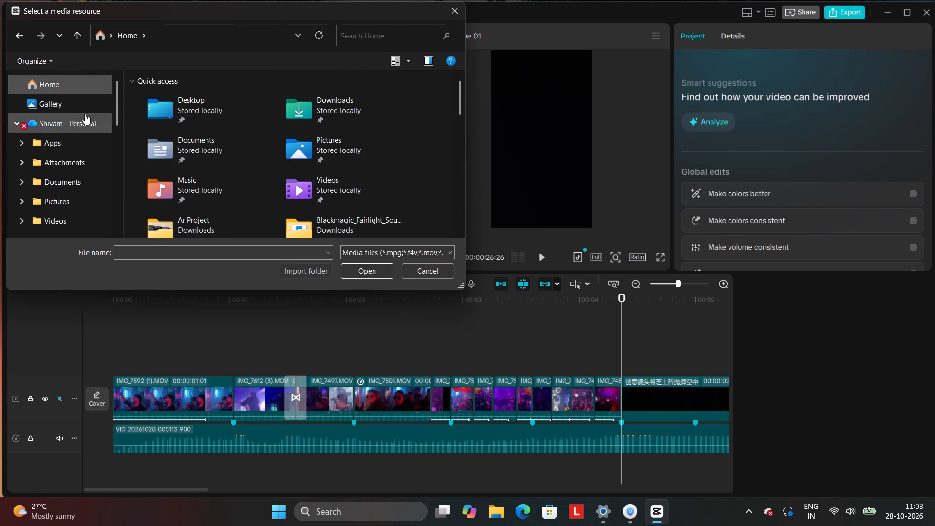
scroll(200, 116, "down", 2)
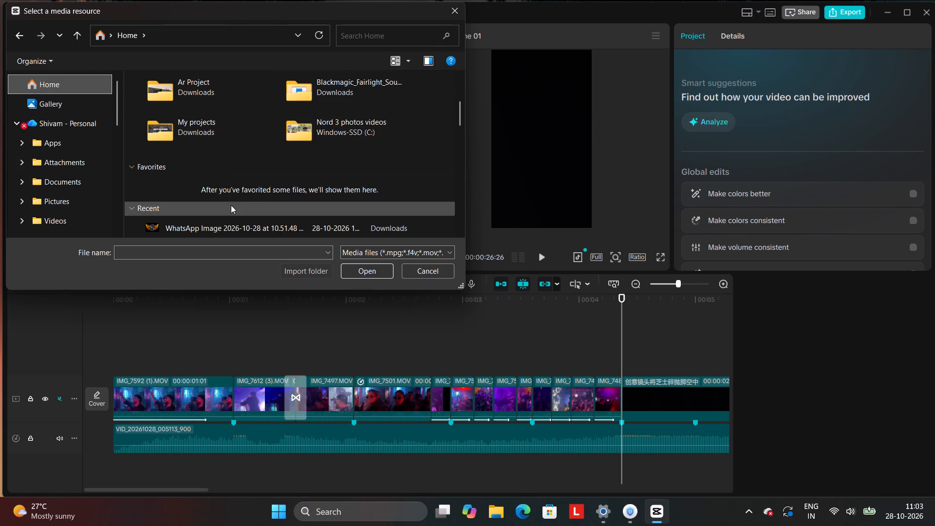
left_click(233, 221)
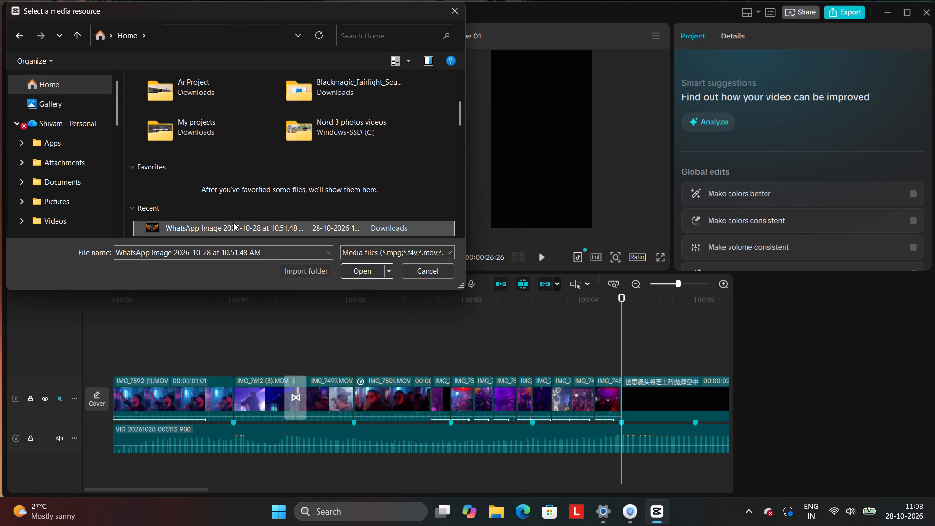
left_click(359, 272)
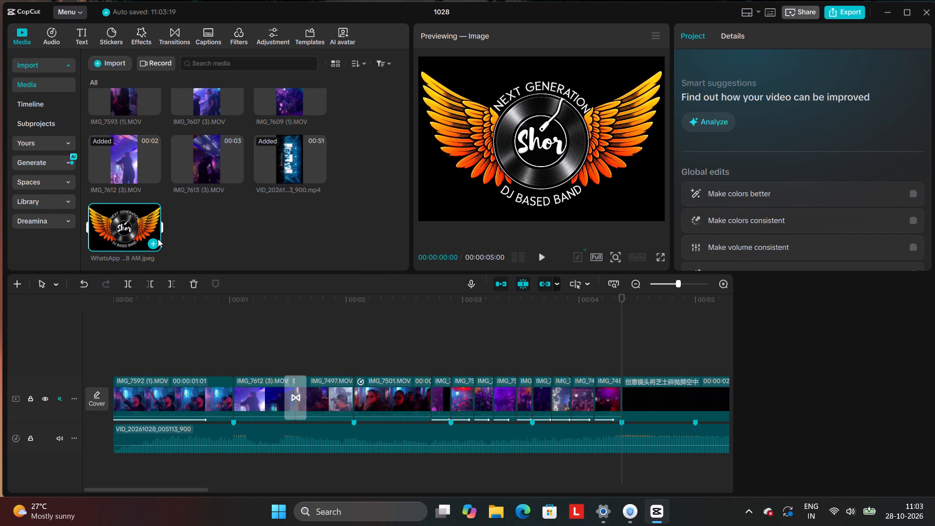
Place the winged Shor logo image on a new track above the black clip, aligned with that clip's start.
left_click(622, 301)
left_click(622, 318)
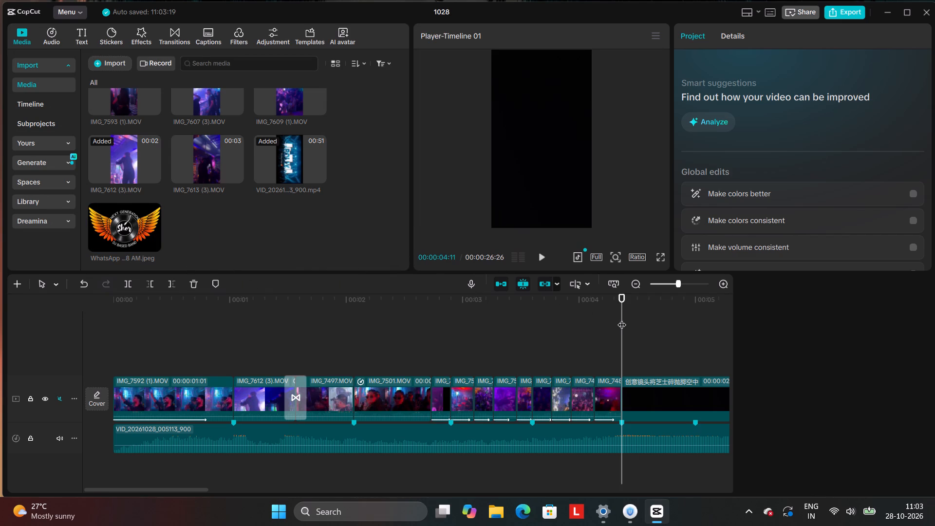
left_click_drag(622, 319, 254, 332)
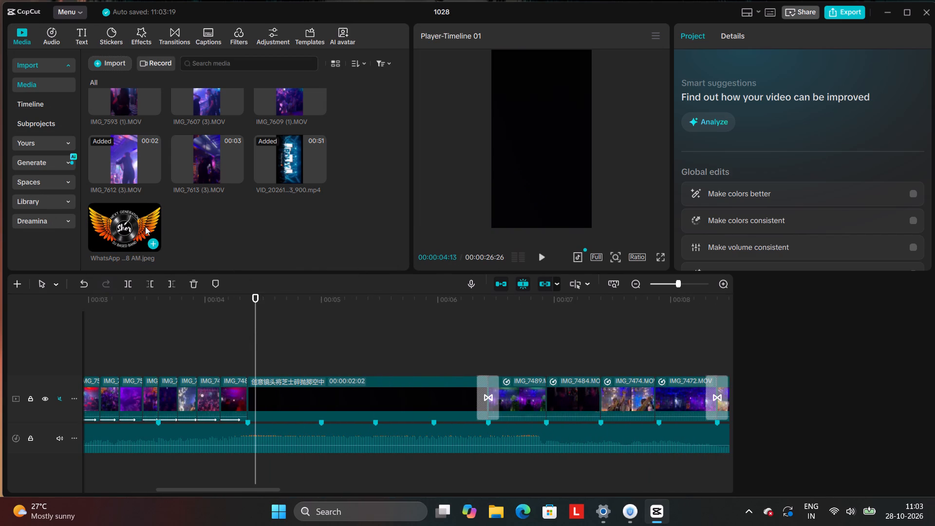
left_click_drag(145, 226, 245, 351)
Cut the logo image clip at 00:00:06:12 and remove everything after it, leaving a duration of 00:00:02:01.
left_click(459, 323)
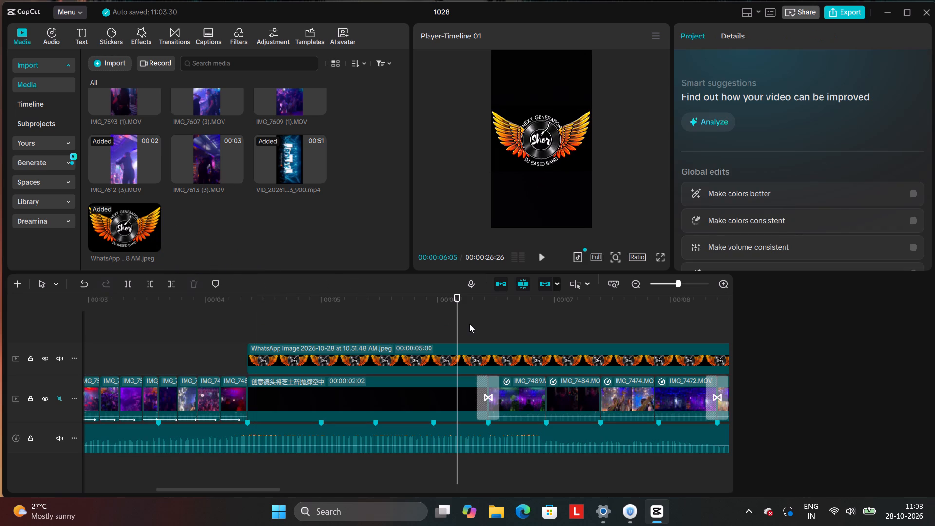
left_click(469, 324)
left_click(473, 324)
left_click(476, 324)
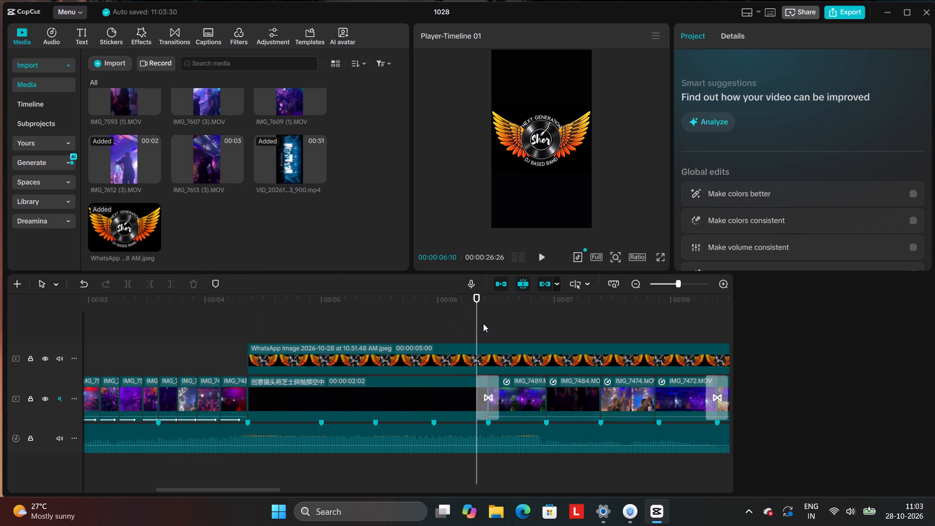
left_click(484, 323)
left_click(486, 350)
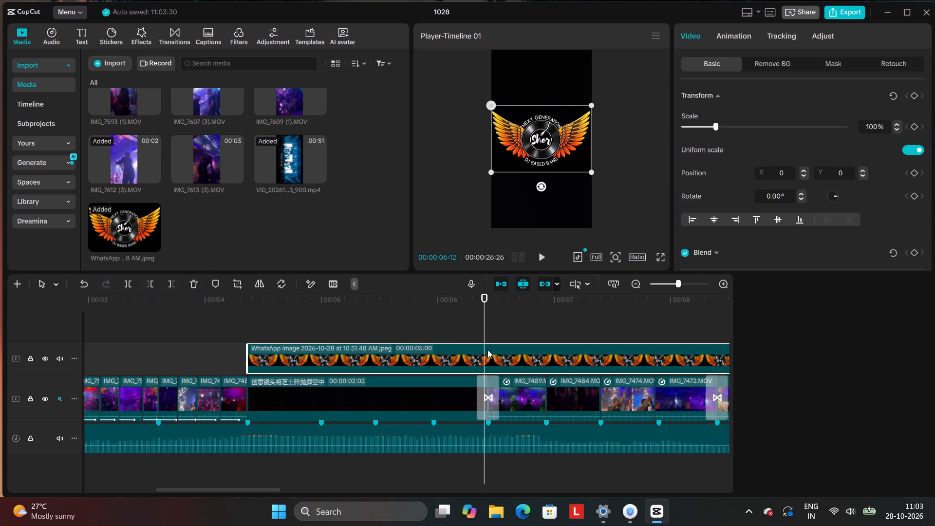
left_click(172, 290)
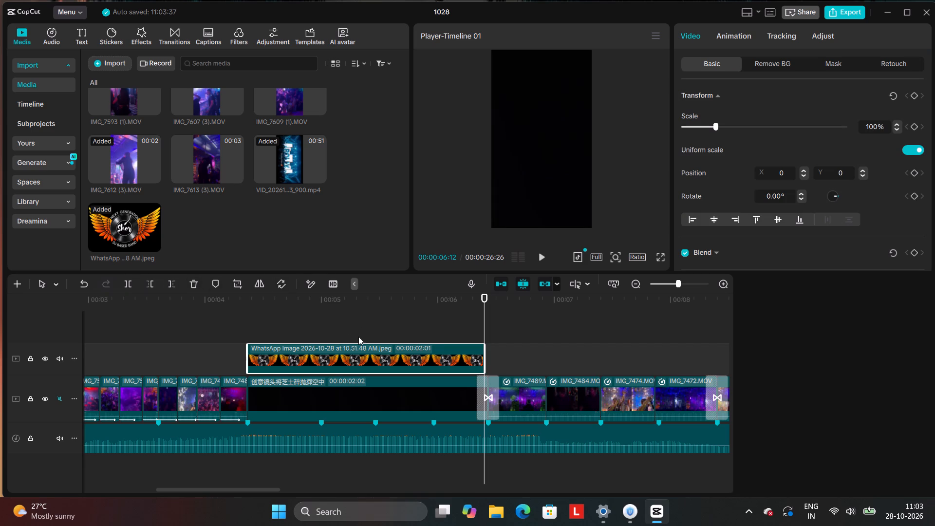
Trim both ends of the logo image clip so it starts at about 00:00:04:13 and lasts 00:00:01:27.
left_click_drag(249, 359, 292, 356)
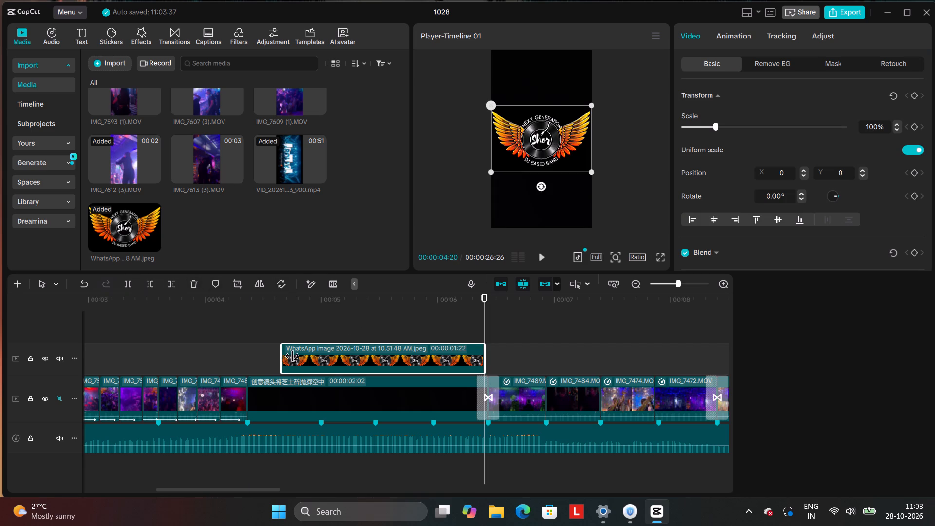
left_click_drag(292, 356, 257, 367)
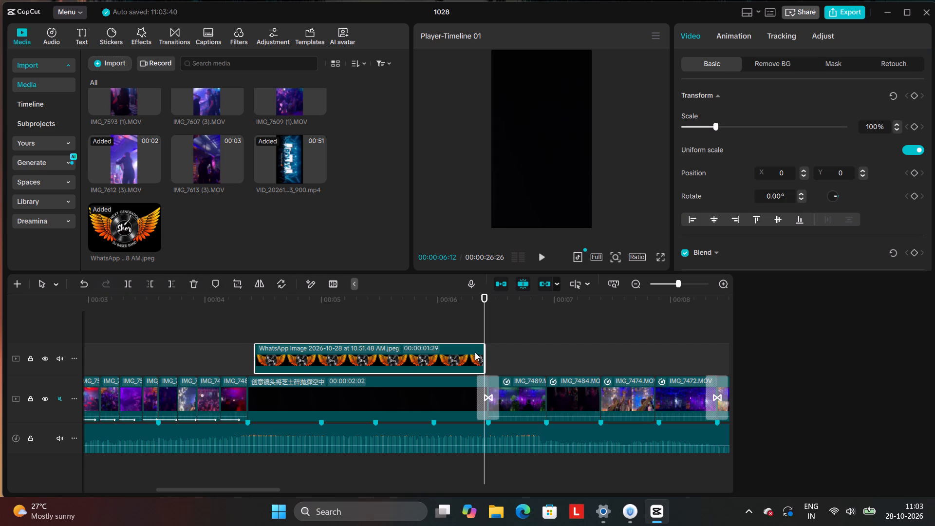
left_click_drag(487, 354, 483, 357)
left_click(483, 357)
left_click_drag(483, 357, 469, 377)
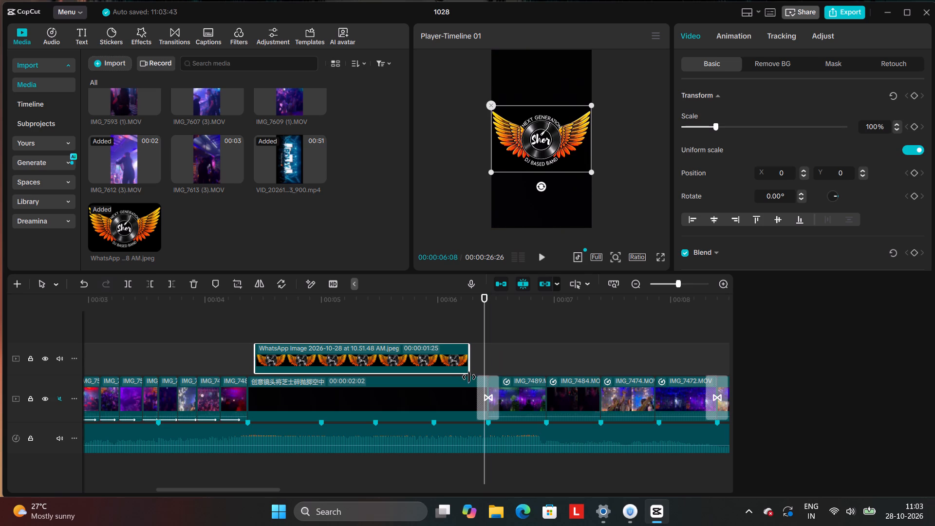
left_click_drag(469, 377, 474, 376)
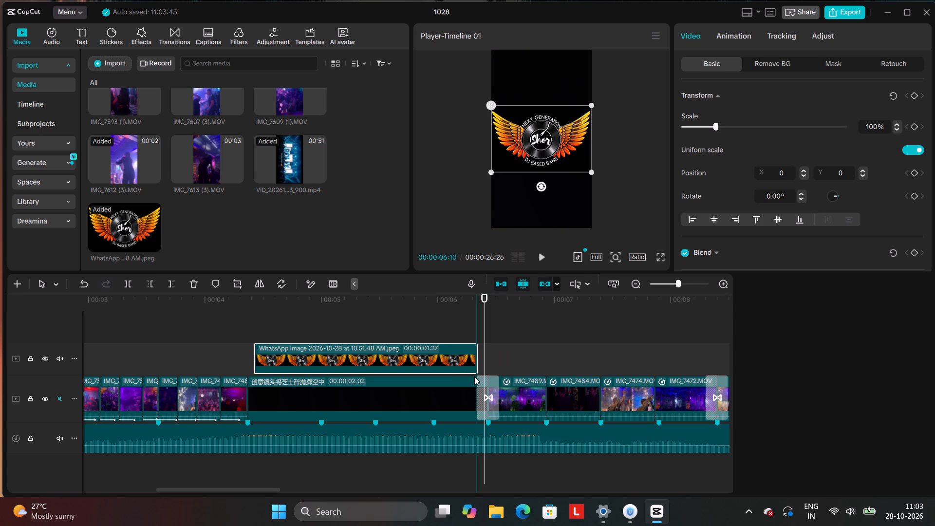
Place the playhead at 00:00:04:13, where the logo image begins, and start resizing the logo from its corner in the preview.
left_click(253, 337)
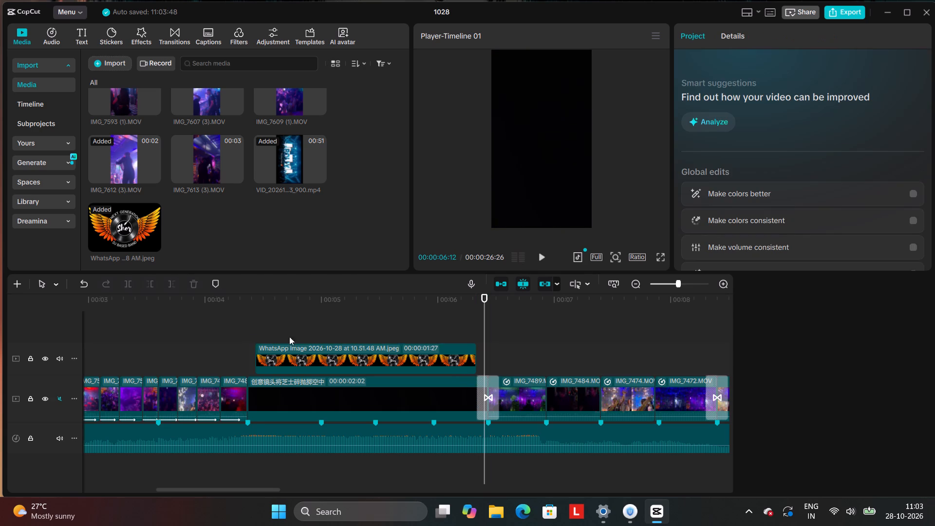
left_click(297, 364)
left_click(426, 373)
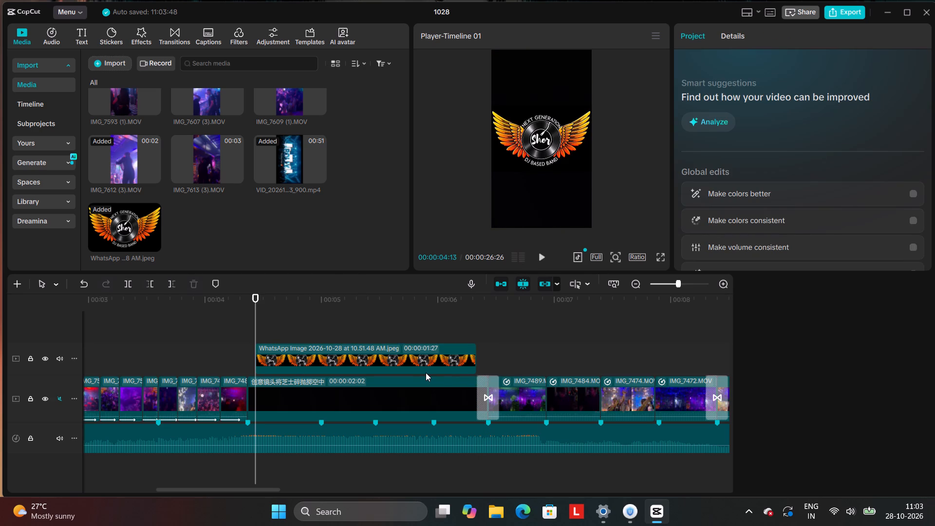
left_click_drag(593, 171, 590, 169)
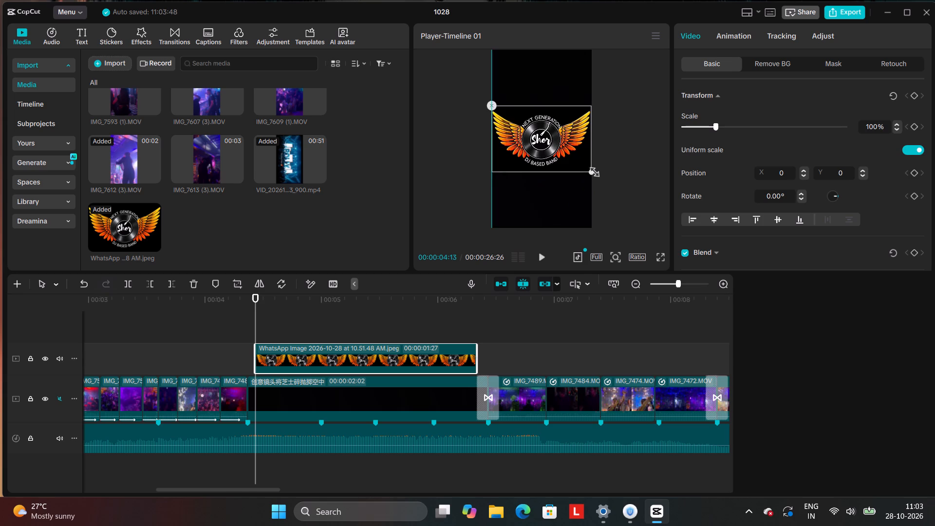
Scale the winged logo image over the black clip down to 45%, keeping it centred in the frame.
left_click_drag(590, 169, 568, 154)
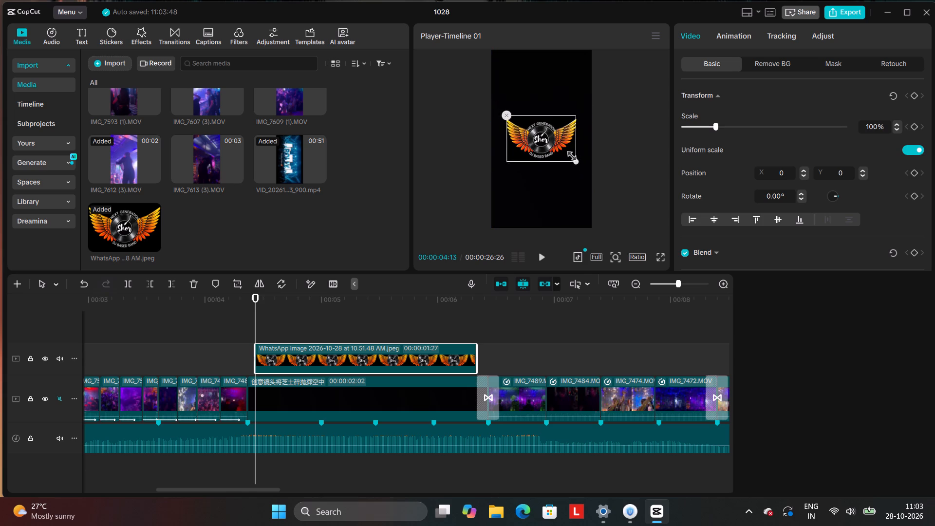
left_click_drag(568, 154, 551, 141)
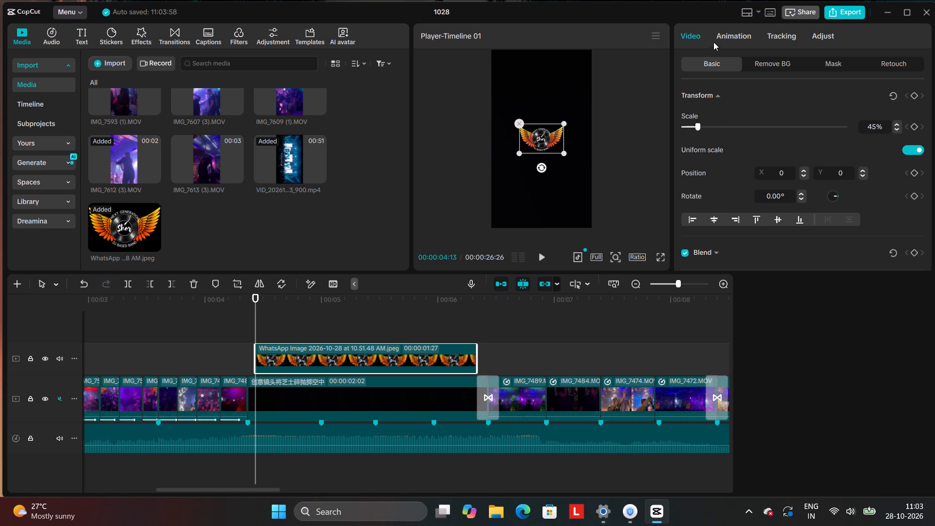
Browse the trending In animations for the winged logo clip.
left_click(719, 38)
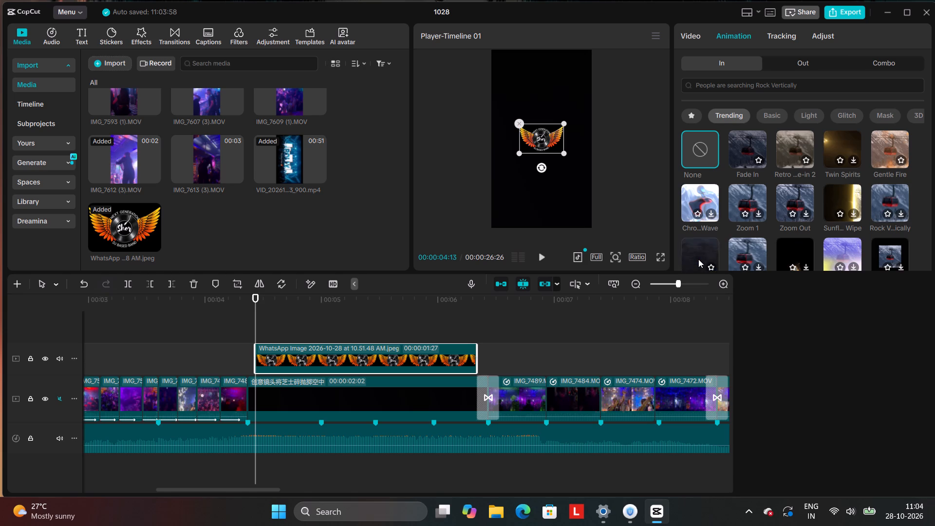
scroll(698, 259, "down", 2)
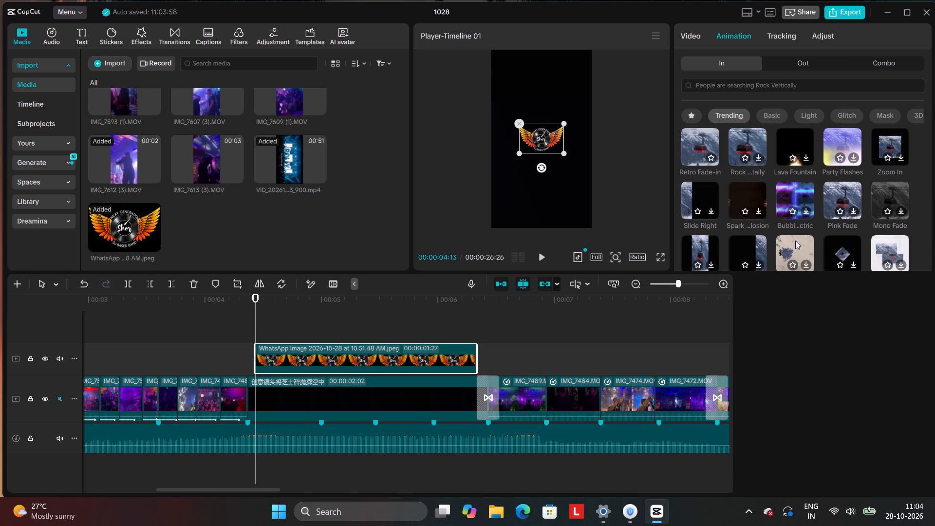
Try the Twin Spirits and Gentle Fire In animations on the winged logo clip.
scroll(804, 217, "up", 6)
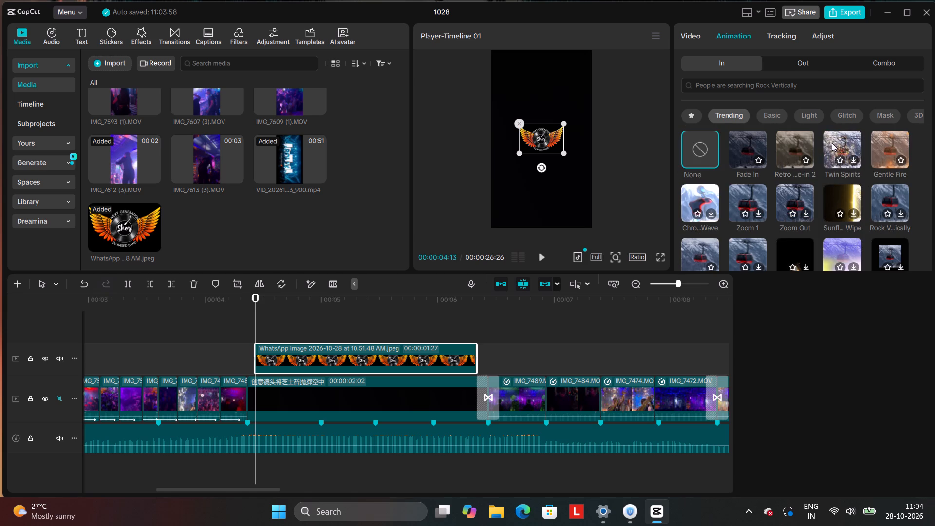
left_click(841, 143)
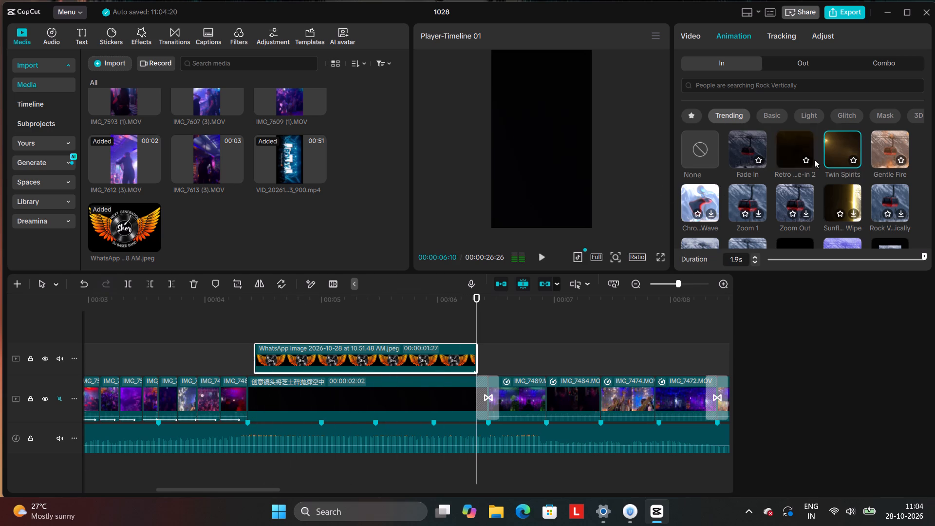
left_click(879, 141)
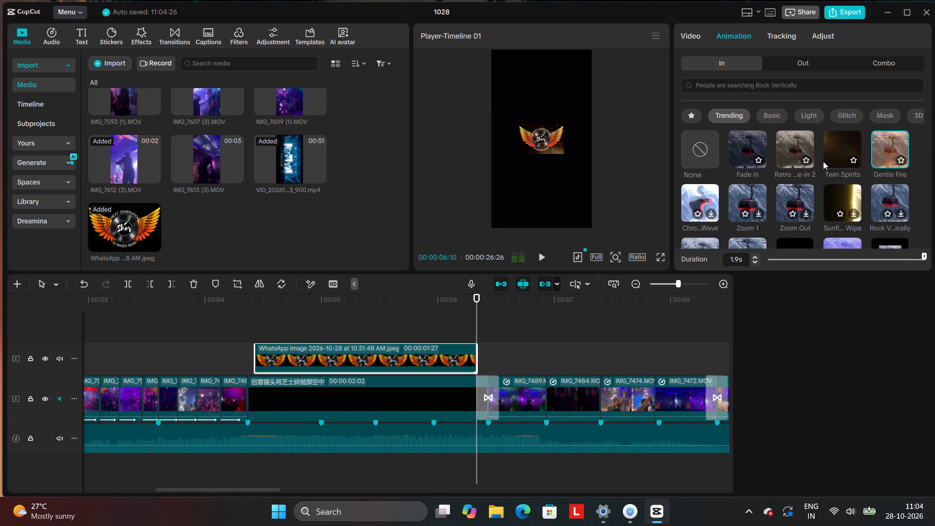
Apply the trending Fade In animation to the start of the winged logo clip.
left_click(744, 152)
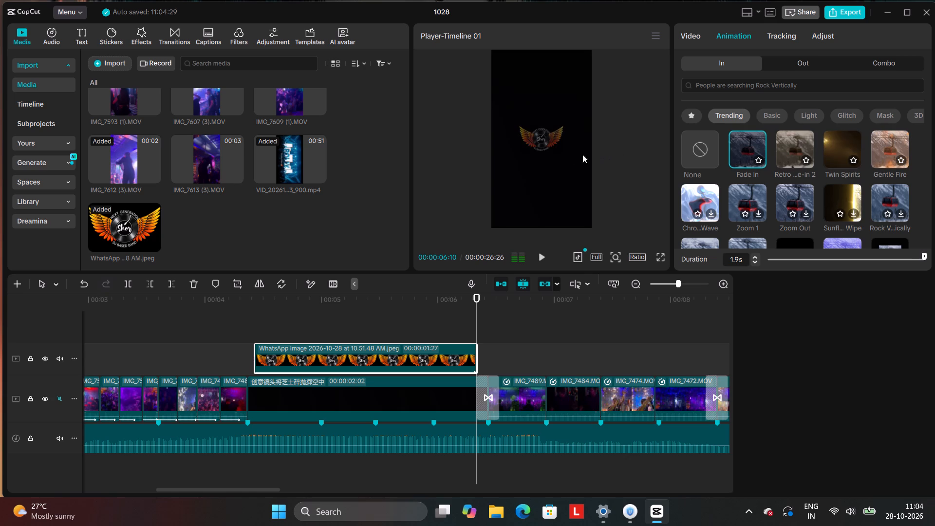
left_click(431, 353)
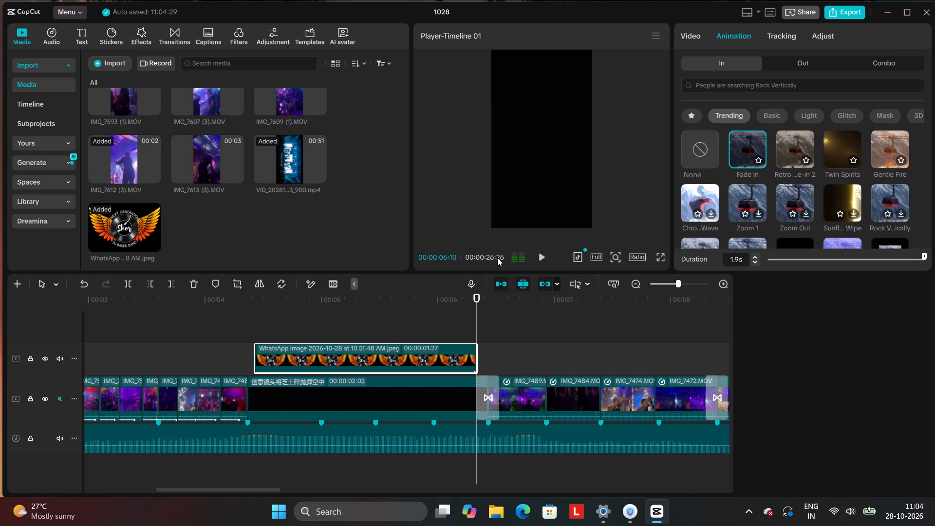
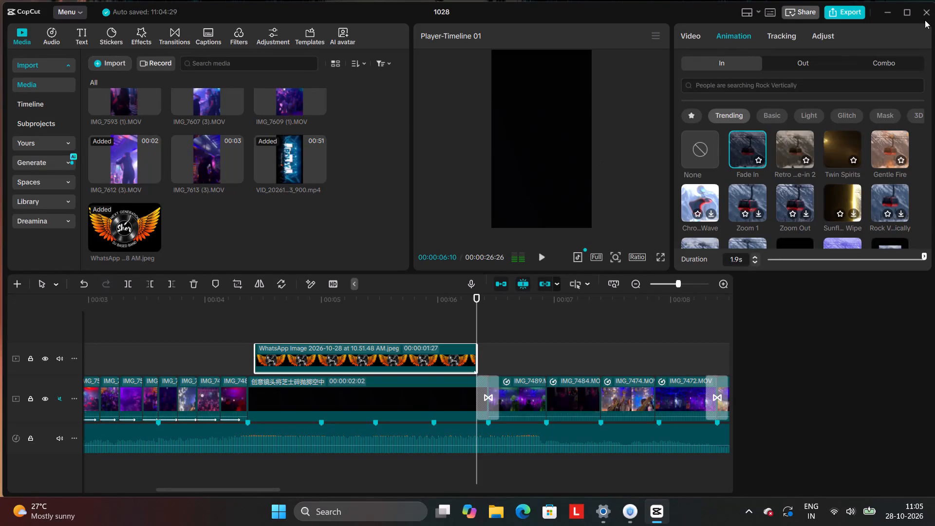
Close project 1028 and open the project 1027 (1) from the projects list.
left_click(929, 14)
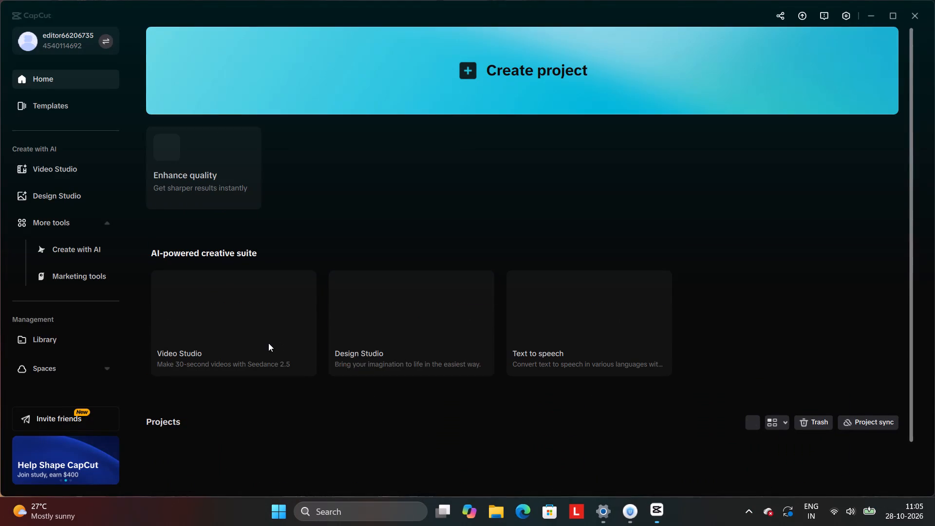
scroll(268, 355, "down", 2)
double_click(267, 424)
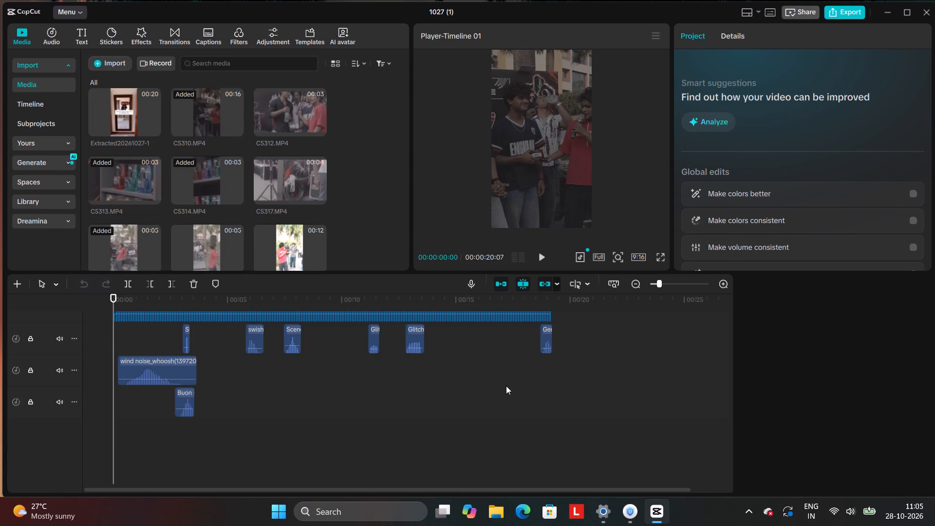
Look over the timeline tracks and play the video from the start to the end.
scroll(506, 386, "down", 1)
scroll(506, 388, "up", 7)
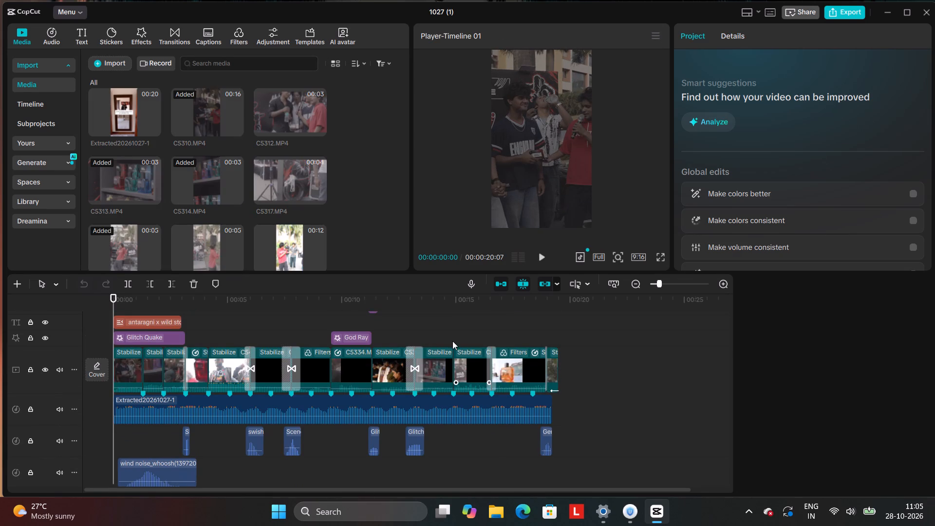
left_click_drag(452, 334, 457, 334)
left_click(542, 259)
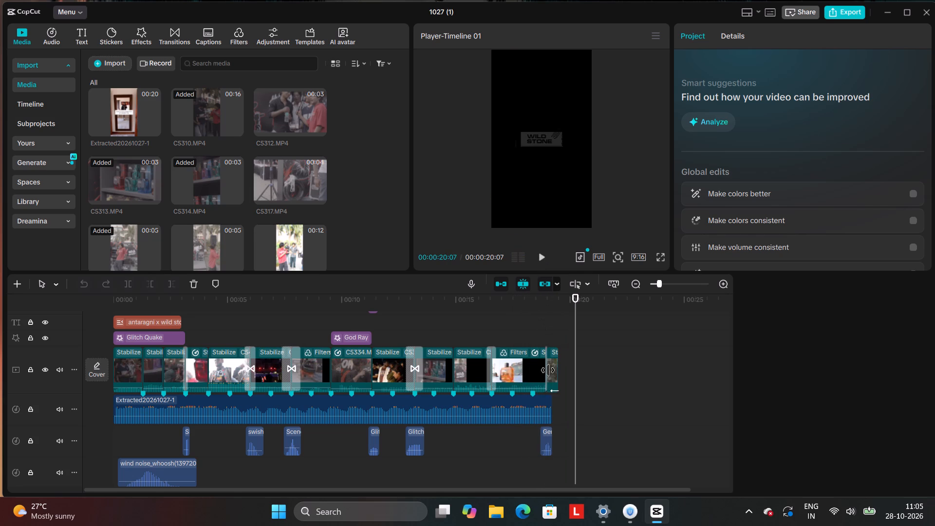
Delete the Wild Stone logo overlay clip at the end of the timeline's top track.
scroll(551, 380, "up", 3)
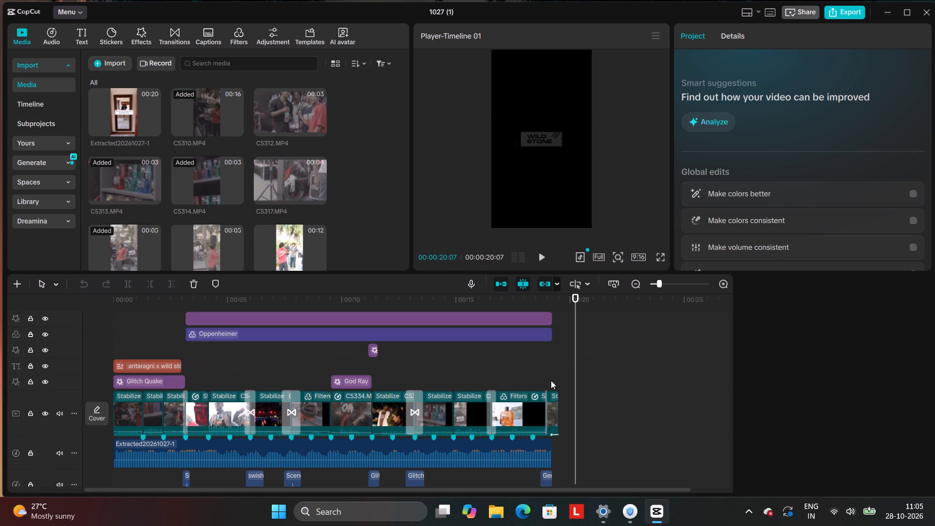
scroll(551, 380, "up", 4)
left_click(565, 316)
right_click(565, 316)
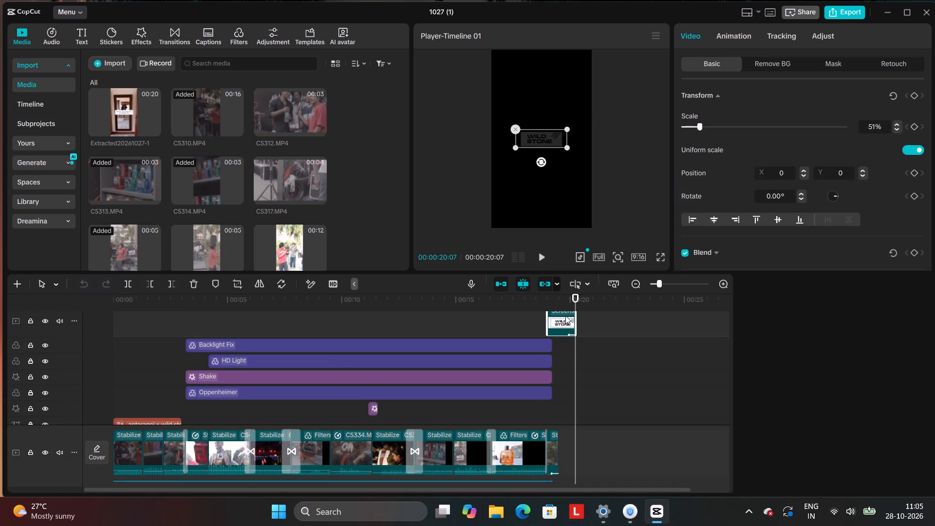
left_click(616, 105)
Play the video from about 00:00:13:06 to the end to review its ending.
left_click(413, 412)
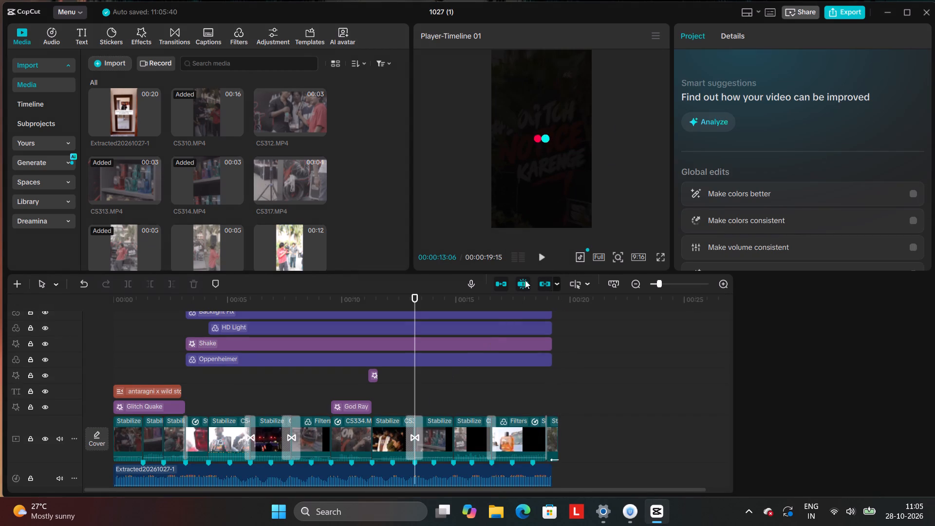
left_click(539, 252)
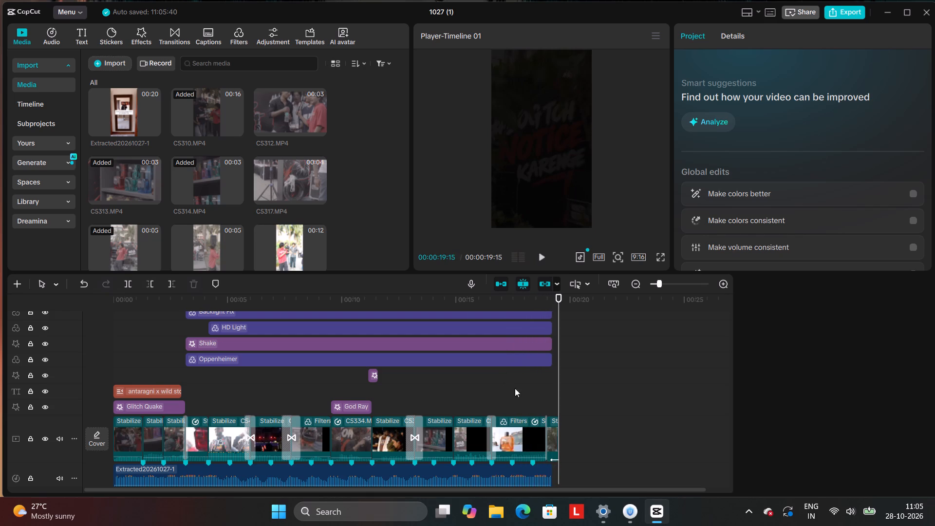
Check the Out animation settings of the last clip on the main video track.
left_click(556, 448)
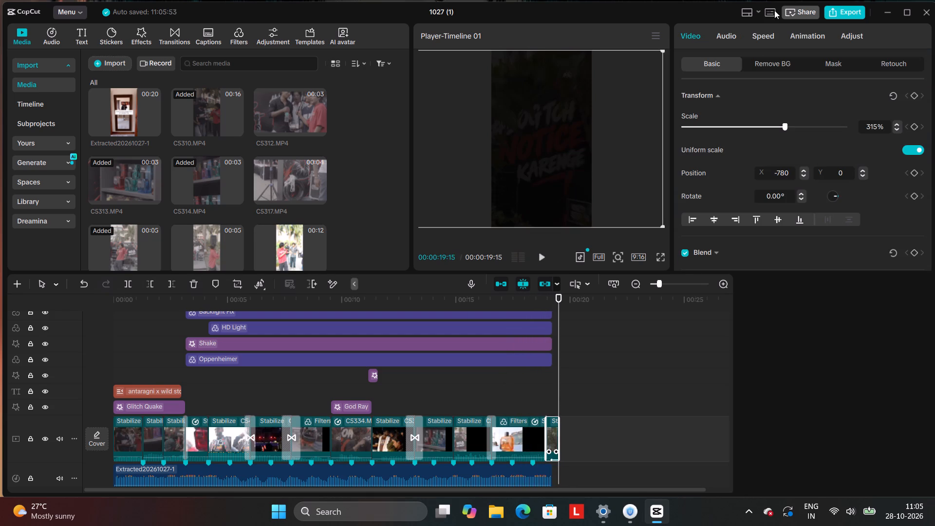
left_click(804, 29)
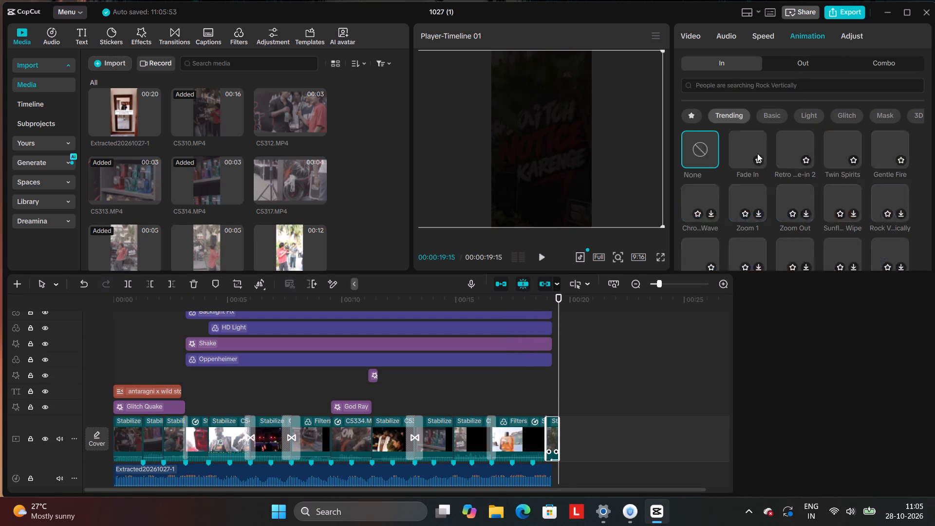
left_click(790, 68)
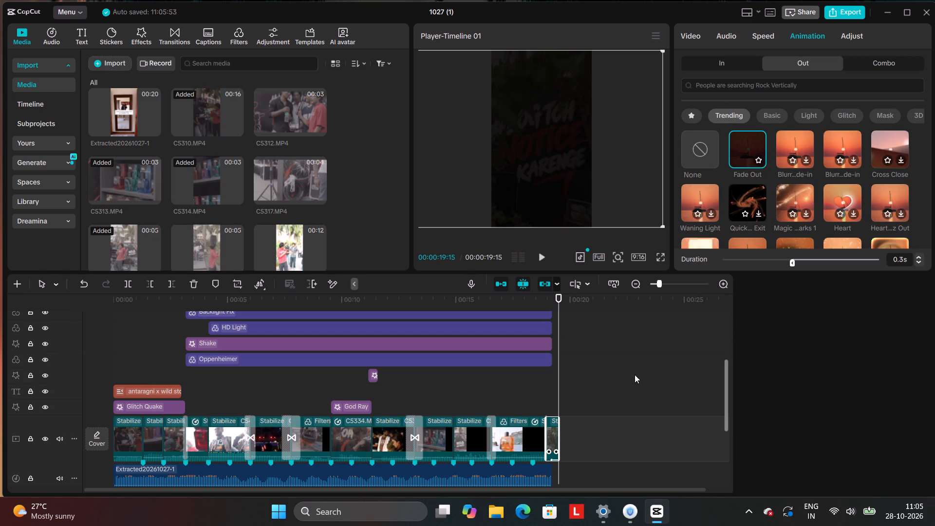
left_click(579, 345)
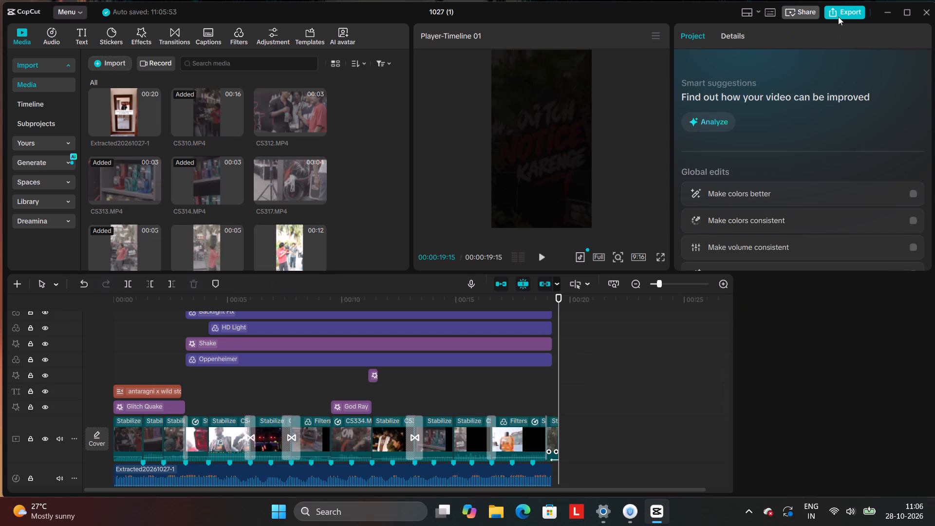
Open the export settings and name the exported video ANTARAGNI X WILD STONE IIT.
left_click(838, 16)
left_click(569, 107)
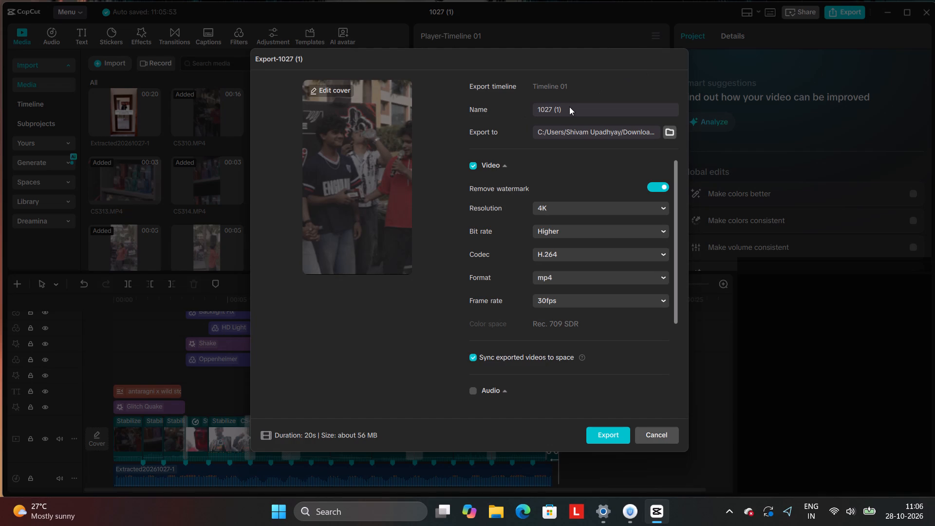
key("BackSpace")
key("BackSpace")
key("BackSpace")
key("BackSpace")
key("BackSpace")
key("BackSpace")
key("BackSpace")
key("BackSpace")
key("BackSpace")
key("BackSpace")
key("BackSpace")
key("BackSpace")
key("BackSpace")
key("BackSpace")
key("BackSpace")
type("an")
key("BackSpace")
key("BackSpace")
key("BackSpace")
key("BackSpace")
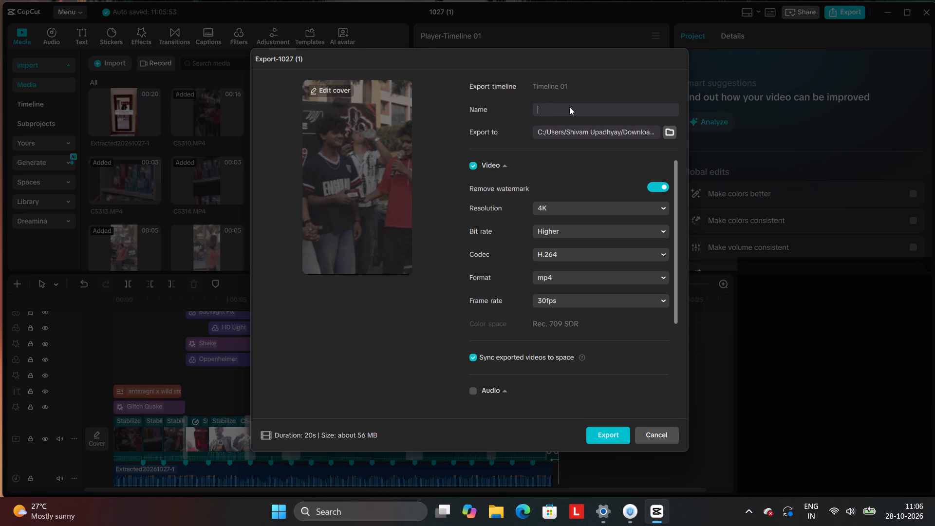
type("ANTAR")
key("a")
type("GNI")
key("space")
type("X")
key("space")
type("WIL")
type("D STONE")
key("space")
Complete the exported video's name so it reads ANTARAGNI X WILD STONE IIT.
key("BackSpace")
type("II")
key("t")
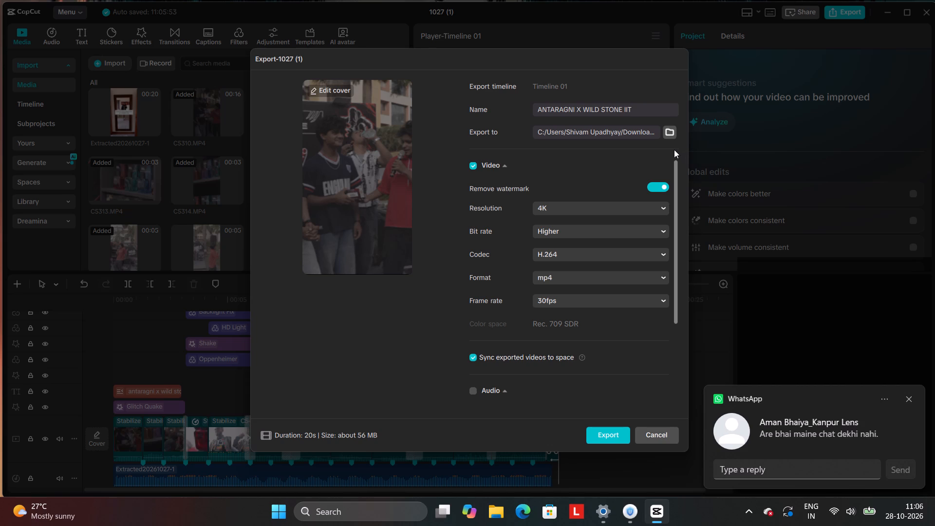
Set the export destination to the My projects folder inside Downloads.
left_click(670, 130)
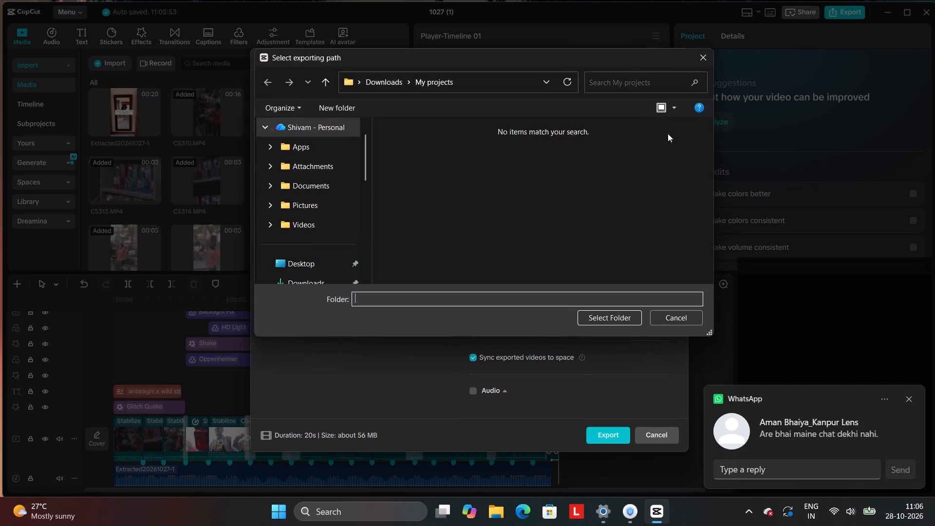
scroll(277, 209, "down", 1)
left_click(282, 220)
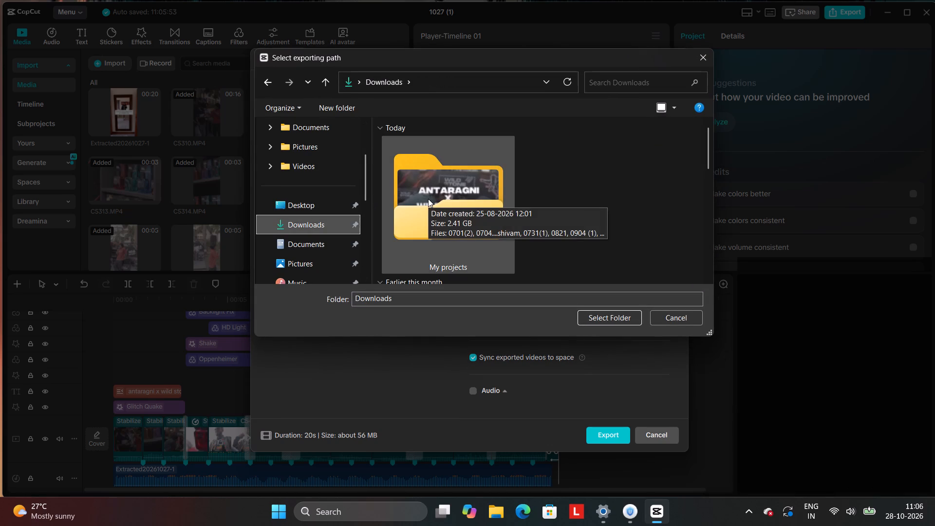
left_click(428, 199)
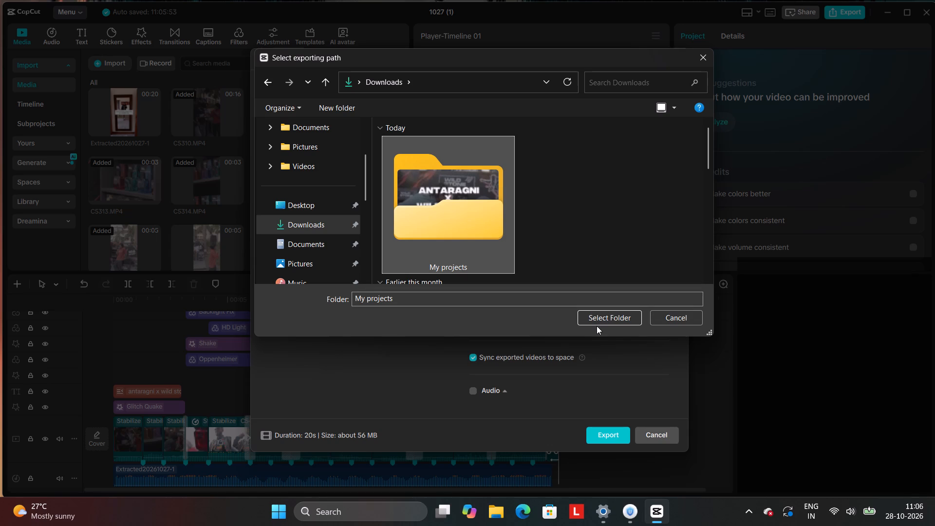
left_click(597, 321)
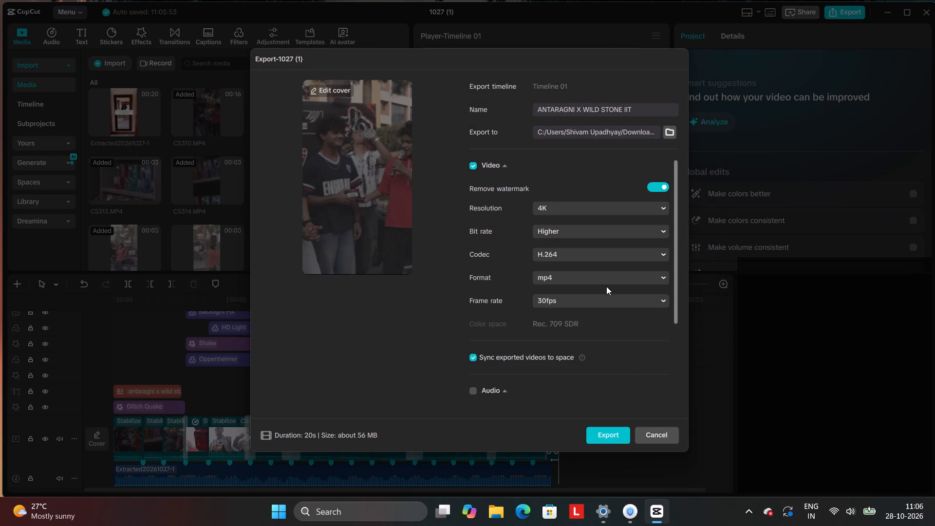
Set the export frame rate to 59.94fps and start exporting the video.
left_click(606, 301)
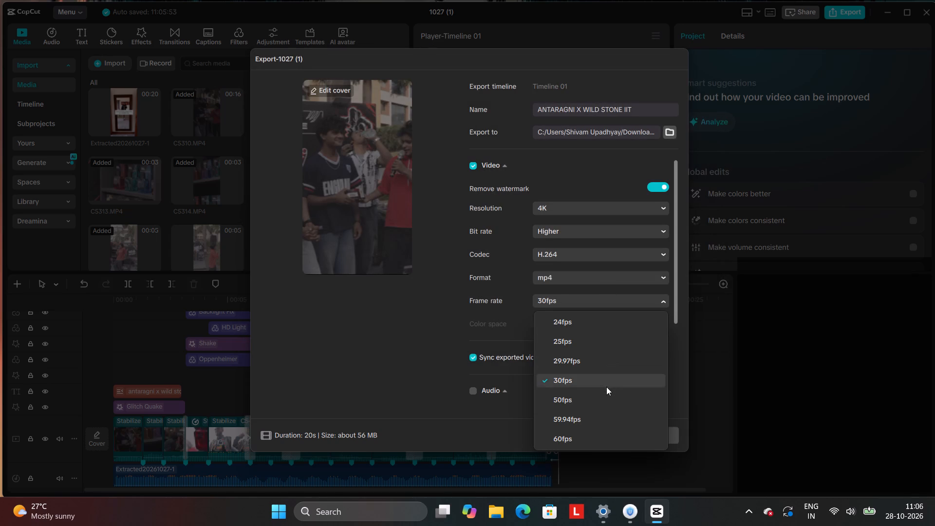
left_click(607, 415)
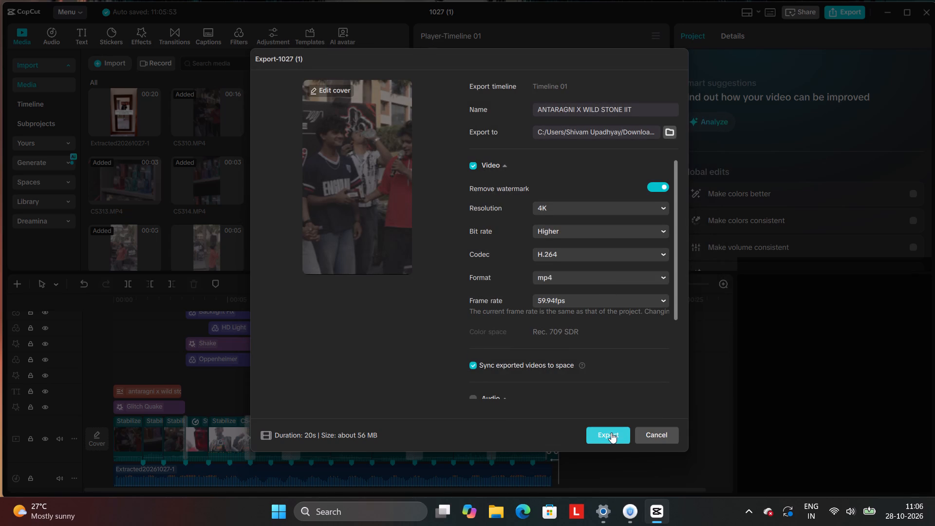
left_click(611, 432)
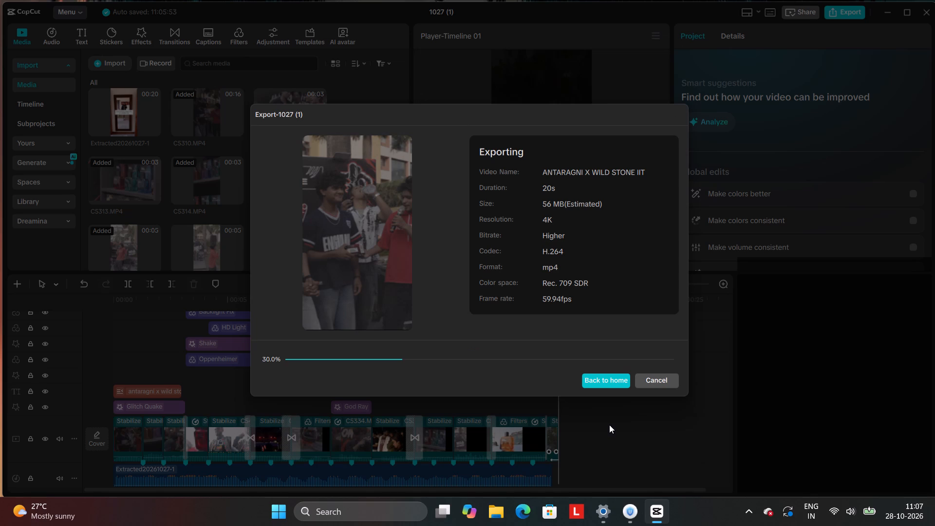
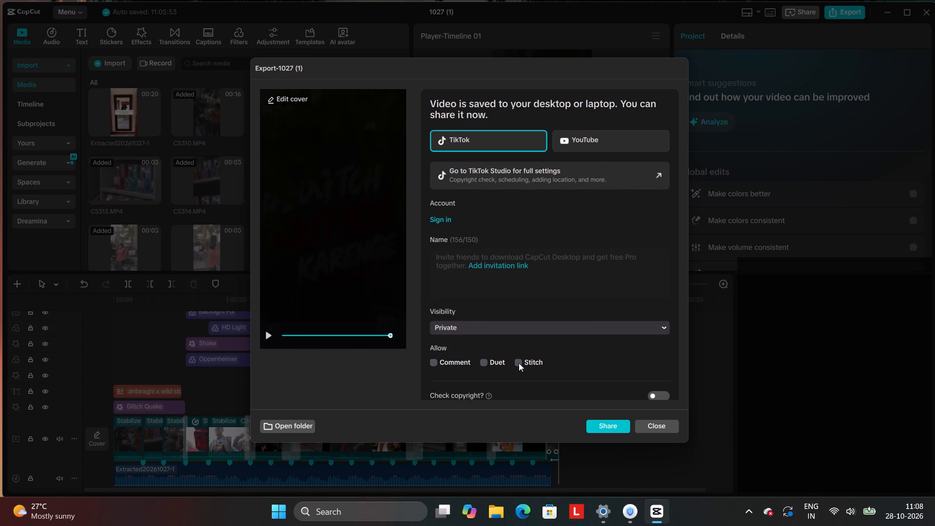
Dismiss the finished export without sharing it and close the 1027 (1) project.
left_click(667, 428)
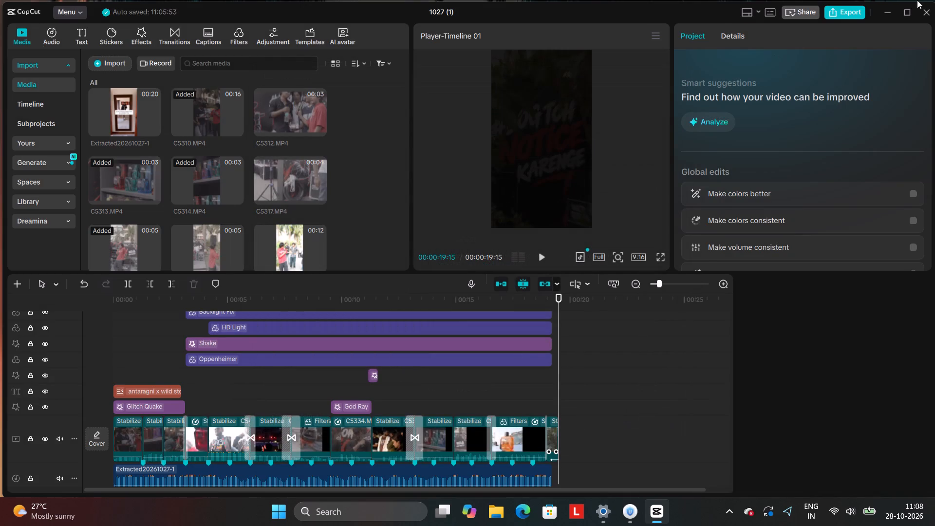
left_click(925, 9)
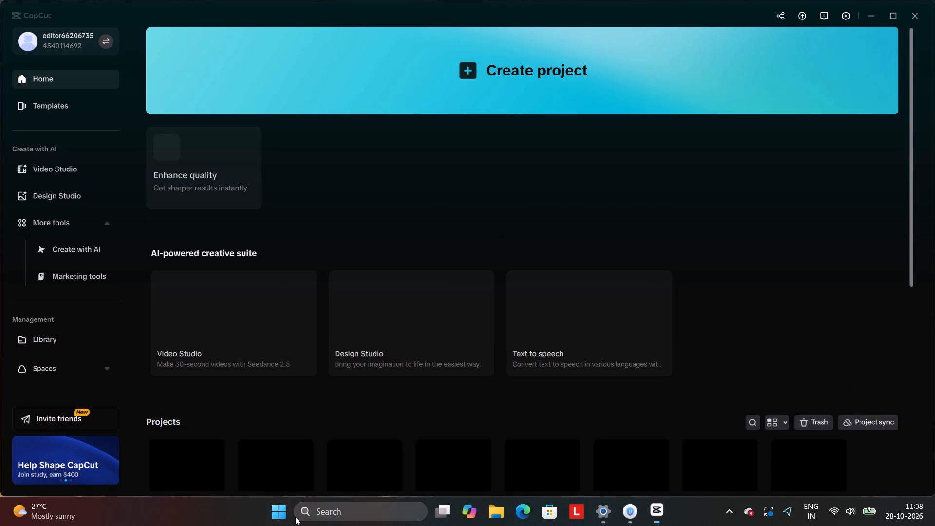
Bring up the pinned Windows apps to switch to another program.
left_click(280, 517)
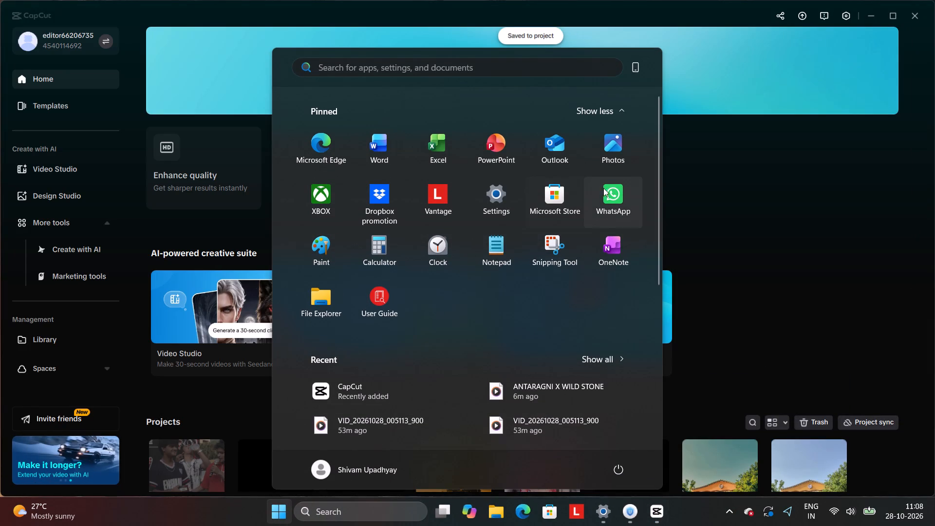